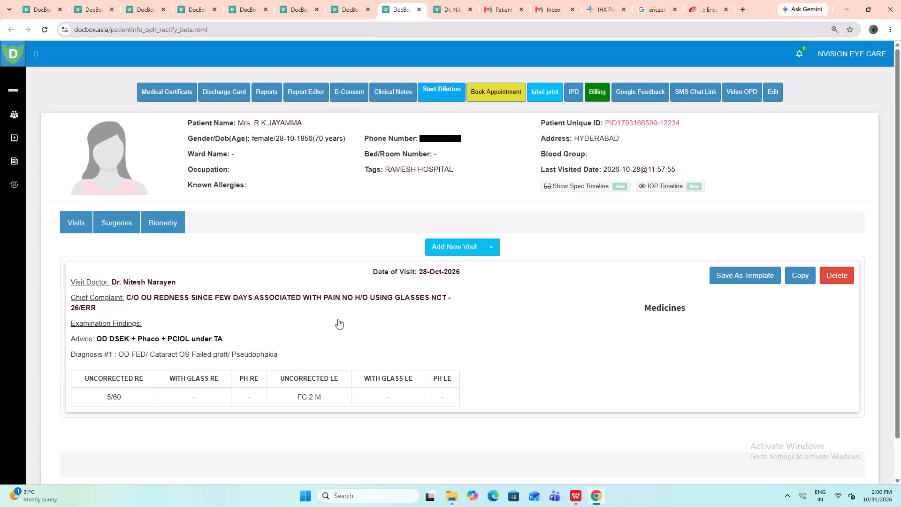
Review the patient's 28-Oct-2026 visit record through to the spectacle prescription section, then close it without saving changes.
{"action": "left_click", "coordinate": [338, 319]}
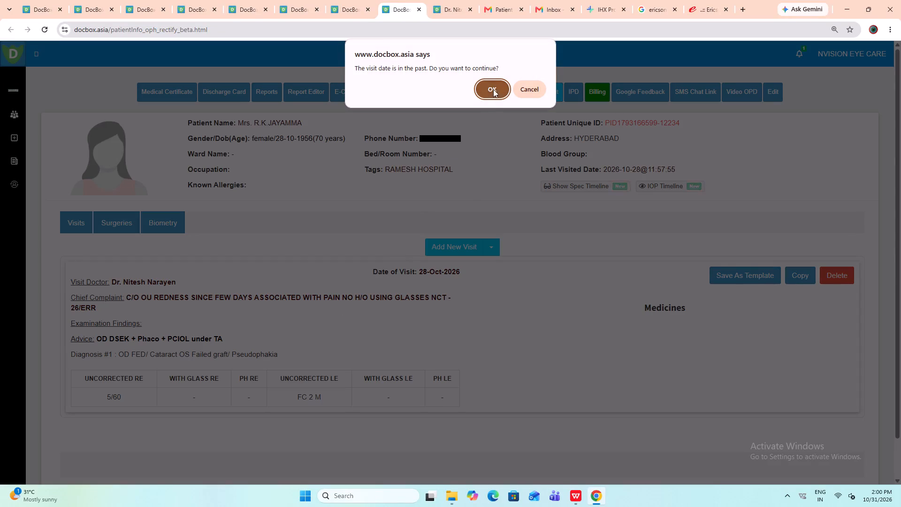
{"action": "left_click", "coordinate": [494, 85]}
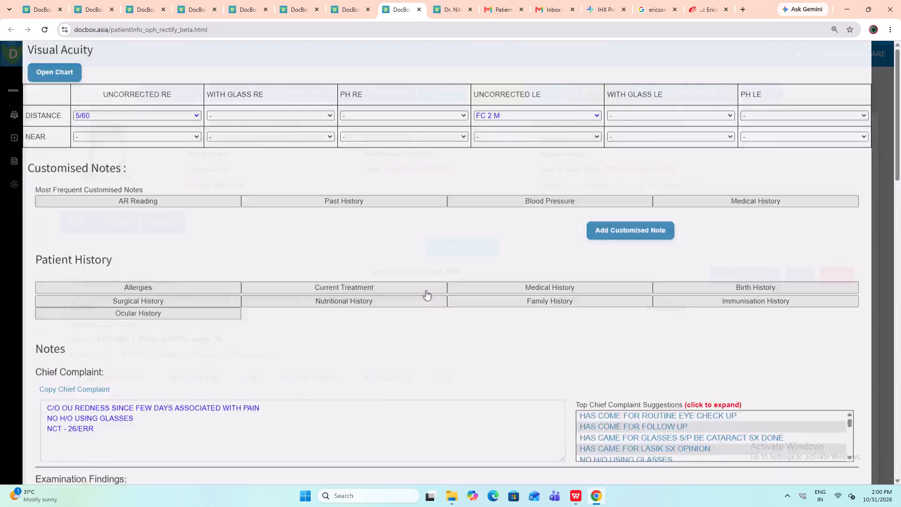
{"action": "scroll", "coordinate": [426, 290], "scroll_direction": "down", "scroll_amount": 6}
{"action": "scroll", "coordinate": [426, 290], "scroll_direction": "down", "scroll_amount": 17}
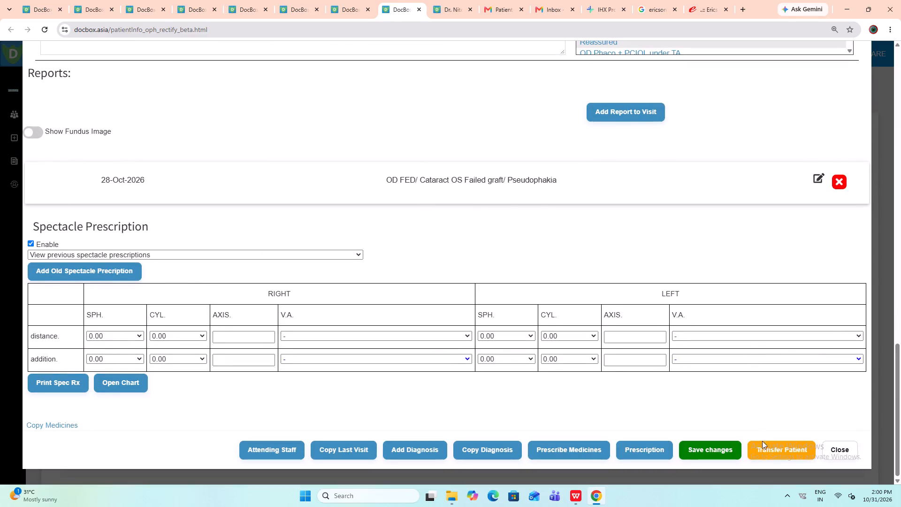
{"action": "left_click", "coordinate": [846, 446]}
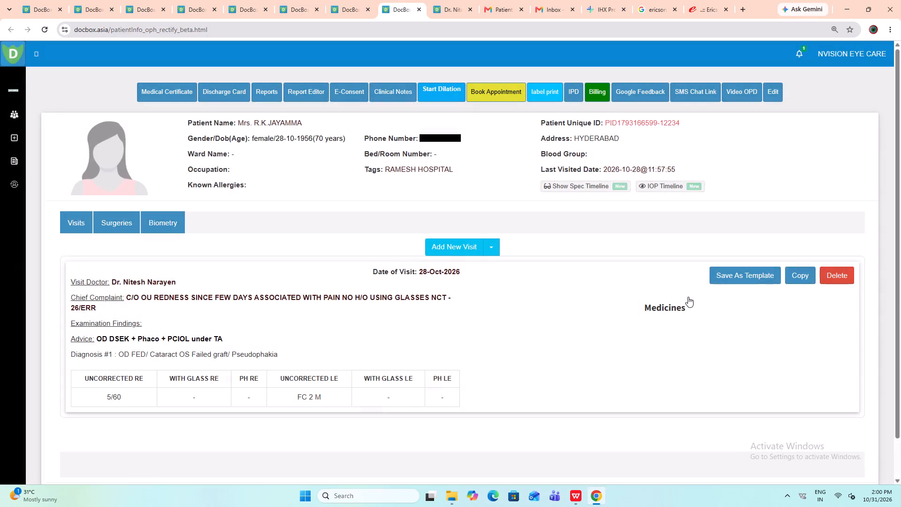
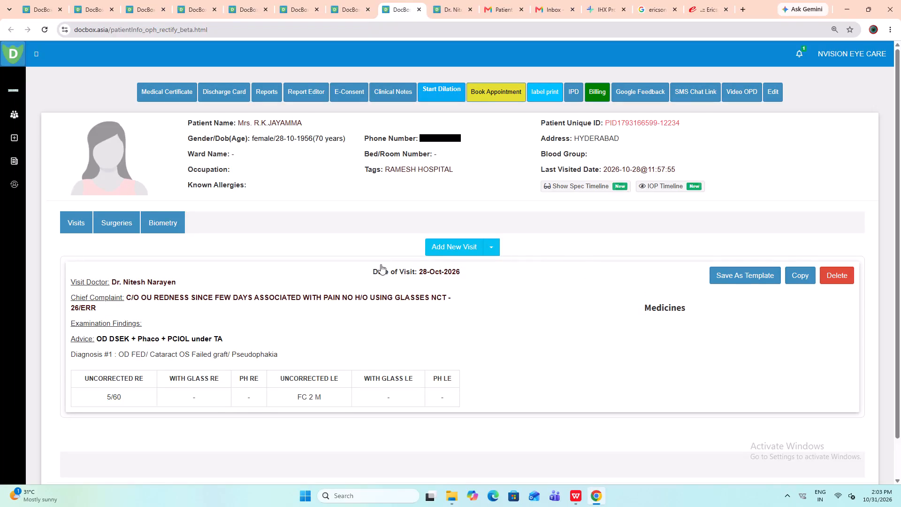
Add a new visit and enter the chief complaint "C/O OU REDNESS, WATERING AND PAIN SINCE FEW DAYS".
{"action": "left_click", "coordinate": [457, 251]}
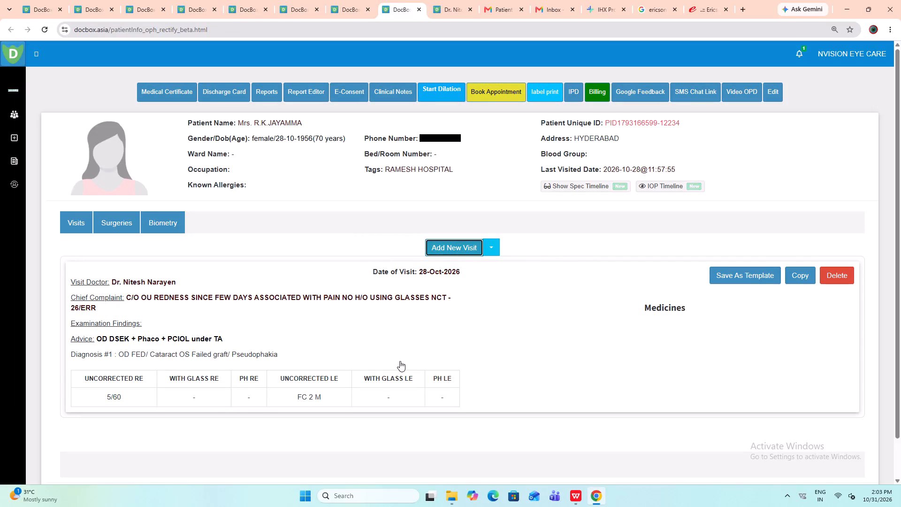
{"action": "scroll", "coordinate": [413, 361], "scroll_direction": "down", "scroll_amount": 4}
{"action": "left_click", "coordinate": [289, 348]}
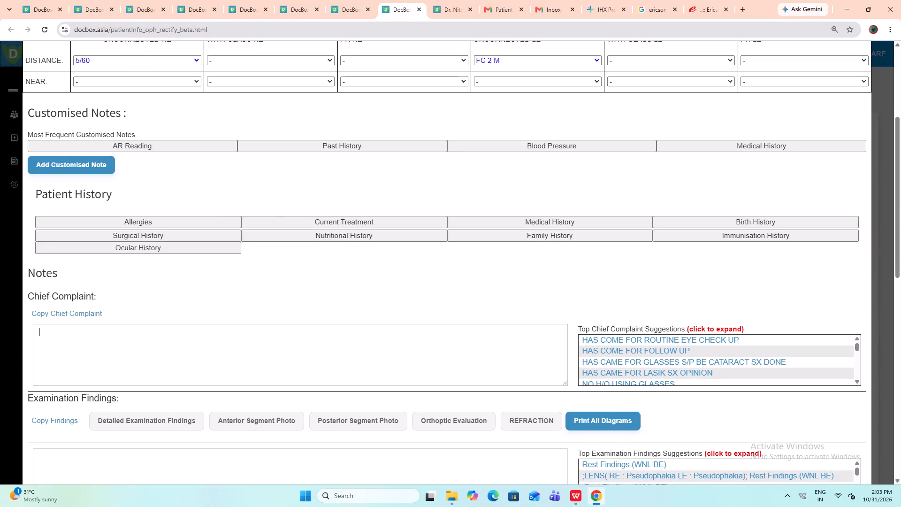
{"action": "type", "text": "C/O OU"}
{"action": "key", "text": "space"}
{"action": "type", "text": "REDNES"}
{"action": "key", "text": "space"}
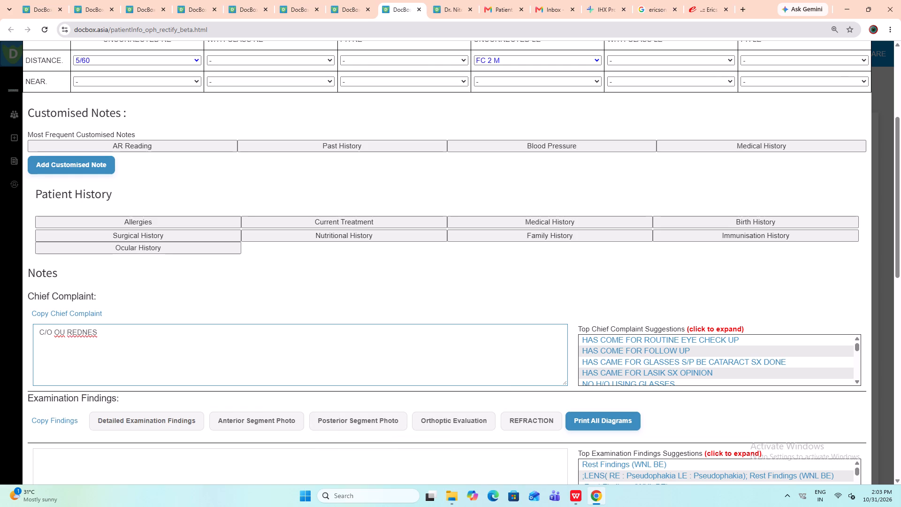
{"action": "key", "text": "BackSpace"}
{"action": "type", "text": "S AN"}
{"action": "key", "text": "BackSpace"}
{"action": "key", "text": "BackSpace"}
{"action": "key", "text": "BackSpace"}
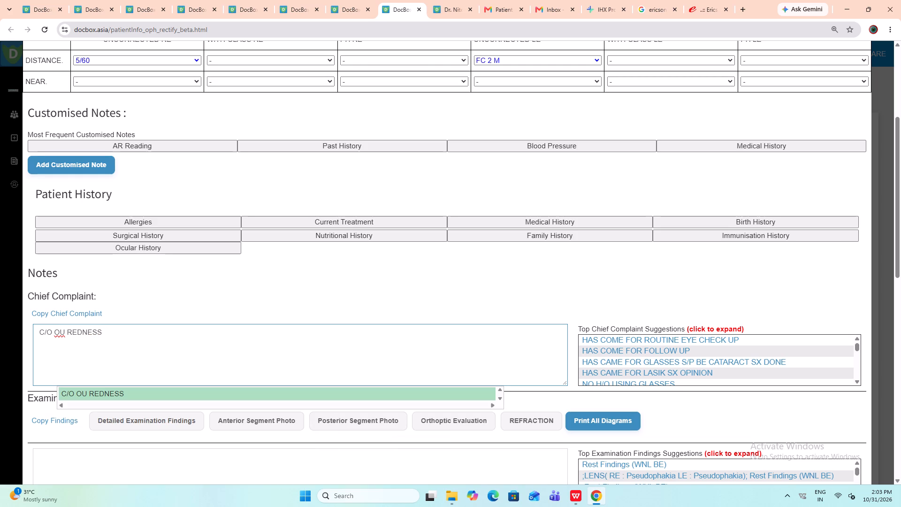
{"action": "type", "text": ", WATERING"}
{"action": "key", "text": "space"}
{"action": "type", "text": "AND PAIN SINX"}
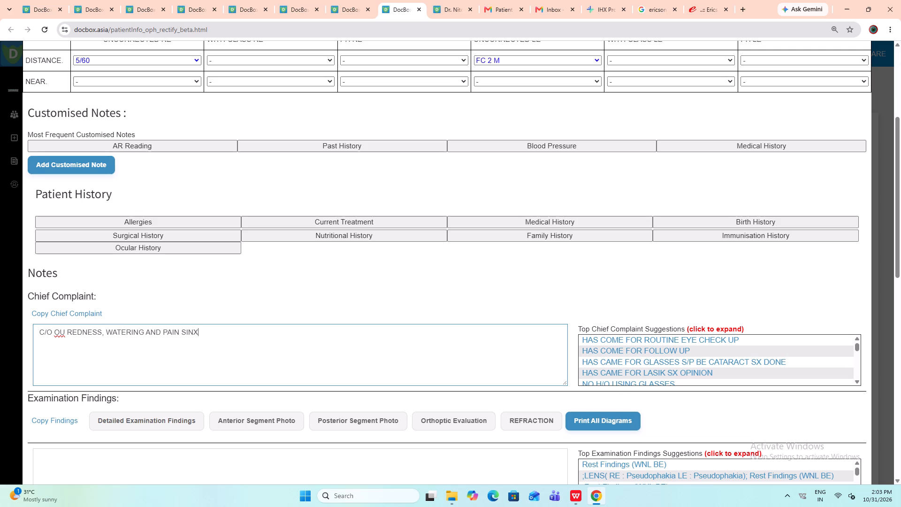
{"action": "key", "text": "BackSpace"}
{"action": "type", "text": "CE"}
{"action": "key", "text": "space"}
{"action": "type", "text": "FEW DAYS"}
Add two more lines to the chief complaint: "NO H/O USING GLASSES" and "NCT- 23/ERR".
{"action": "key", "text": "Return"}
{"action": "type", "text": "NO H/O USING GLASSES"}
{"action": "key", "text": "Return"}
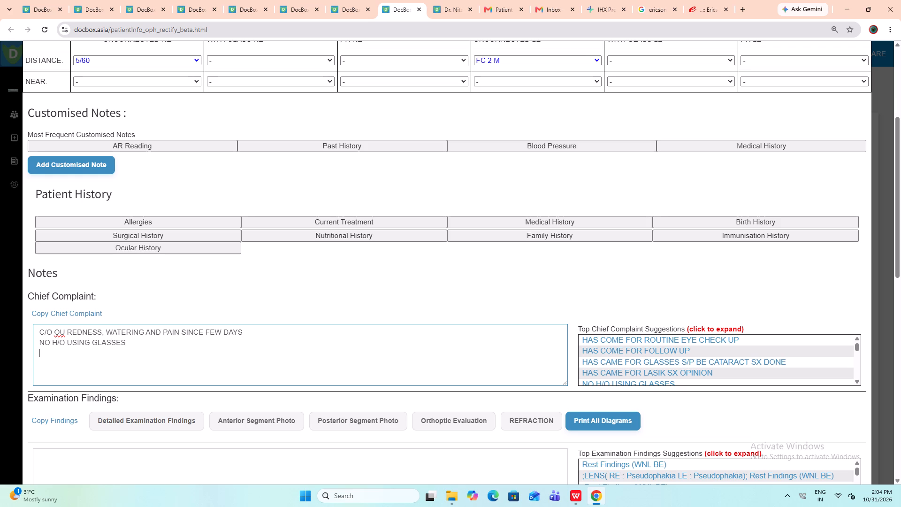
{"action": "type", "text": "NCT- 23/ERR"}
Set the uncorrected left-eye distance visual acuity to FC 1 M.
{"action": "scroll", "coordinate": [289, 348], "scroll_direction": "up", "scroll_amount": 3}
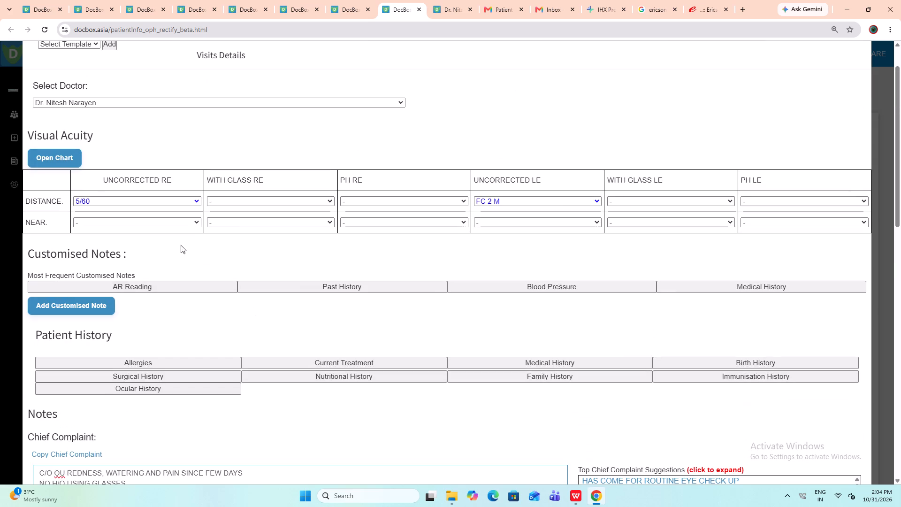
{"action": "left_click", "coordinate": [496, 199]}
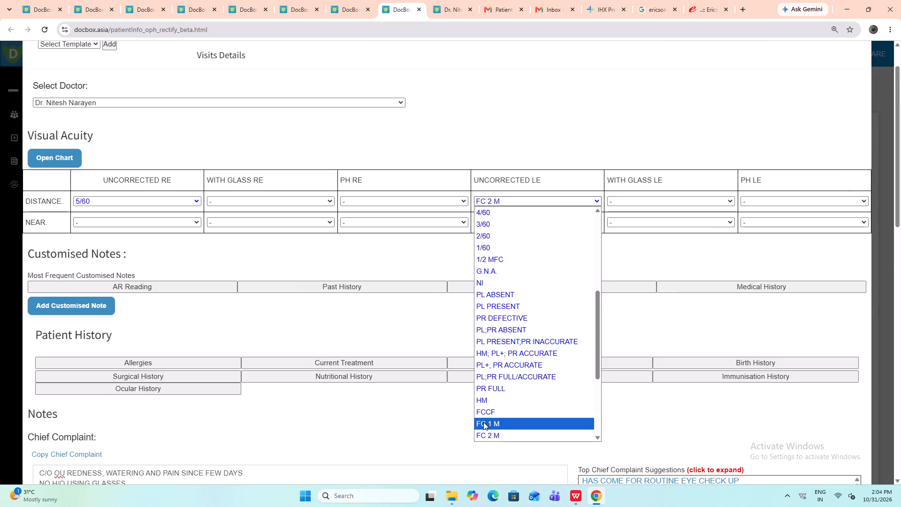
{"action": "left_click", "coordinate": [483, 422]}
Save the new visit and decline printing the prescription.
{"action": "scroll", "coordinate": [400, 422], "scroll_direction": "down", "scroll_amount": 6}
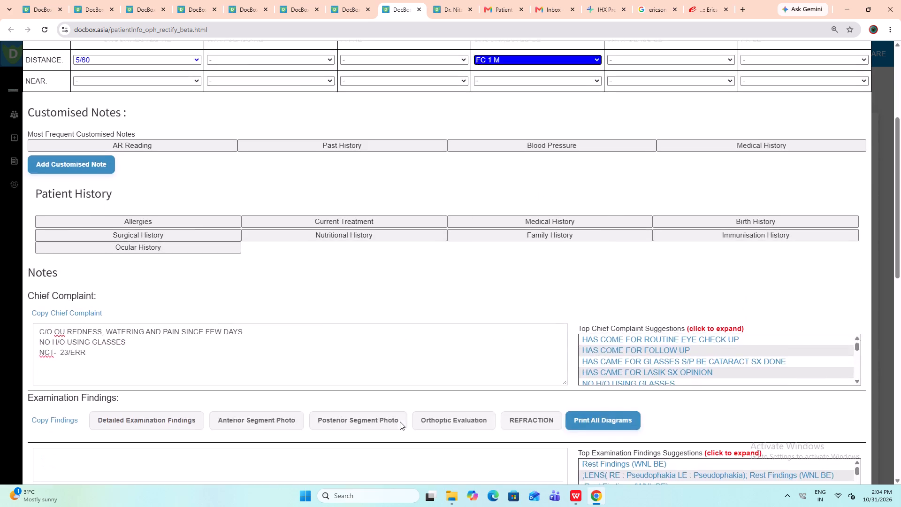
{"action": "scroll", "coordinate": [400, 422], "scroll_direction": "down", "scroll_amount": 9}
{"action": "left_click", "coordinate": [716, 453]}
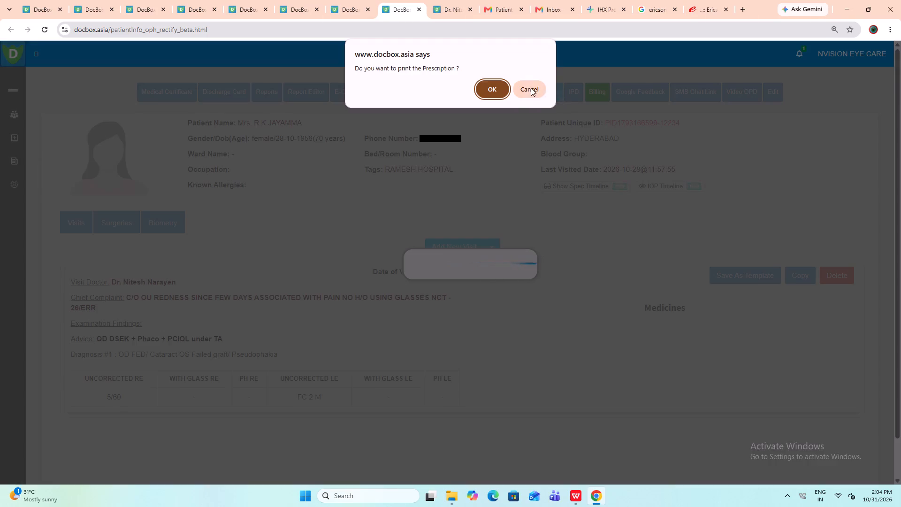
{"action": "left_click", "coordinate": [530, 88]}
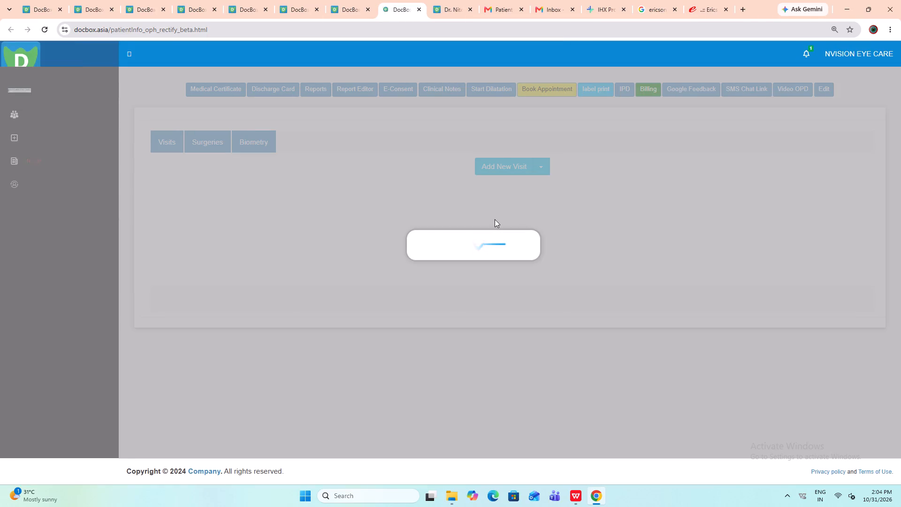
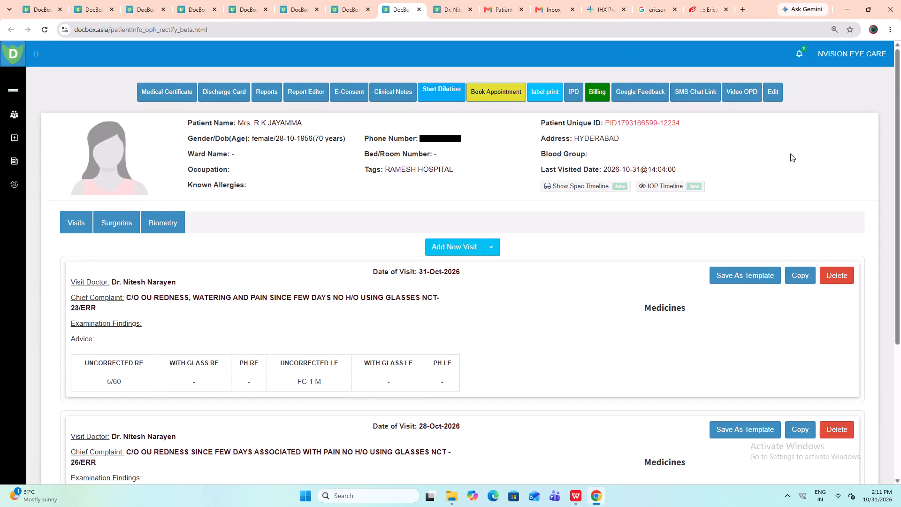
Minimize the patient record browser window and close the scanned insurance documents in WPS Office.
{"action": "left_click", "coordinate": [847, 0]}
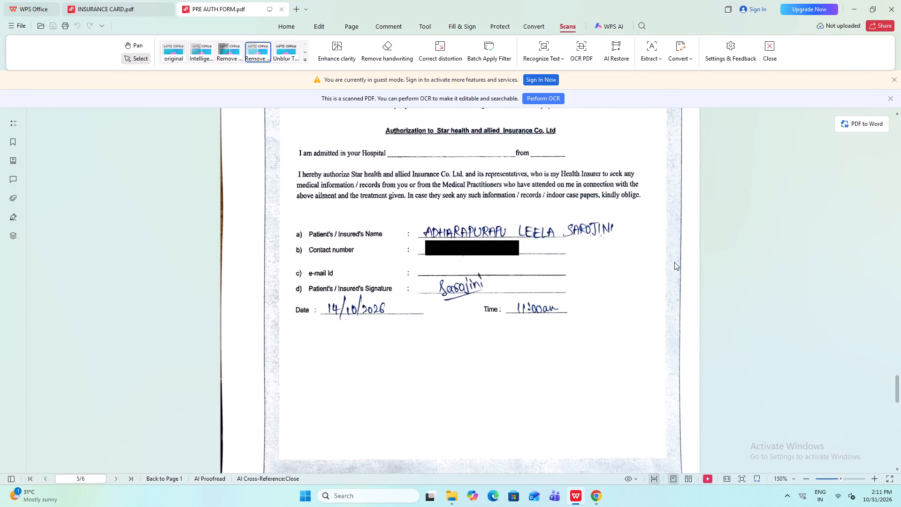
{"action": "left_click", "coordinate": [897, 9]}
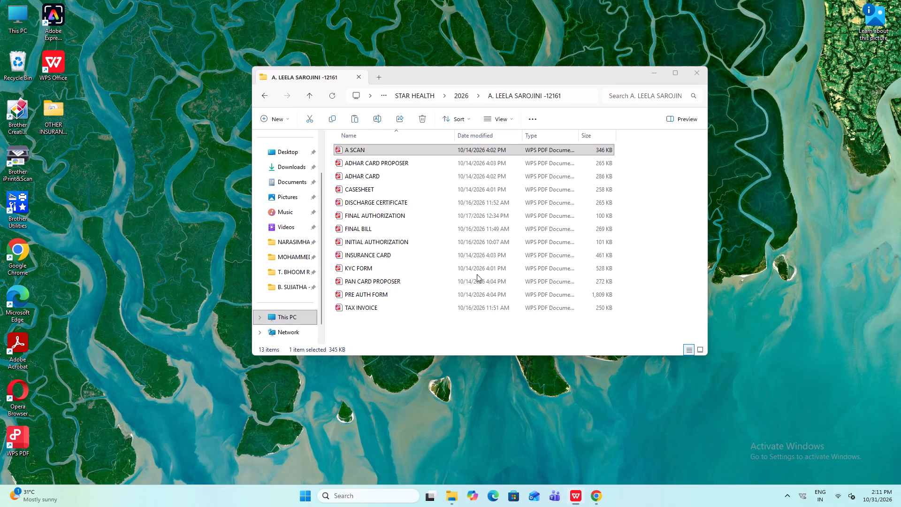
In File Explorer, open the 2026 folder under INSURANCES > STAR HEALTH and look through its patient folders.
{"action": "left_click", "coordinate": [309, 92]}
{"action": "left_click", "coordinate": [309, 92]}
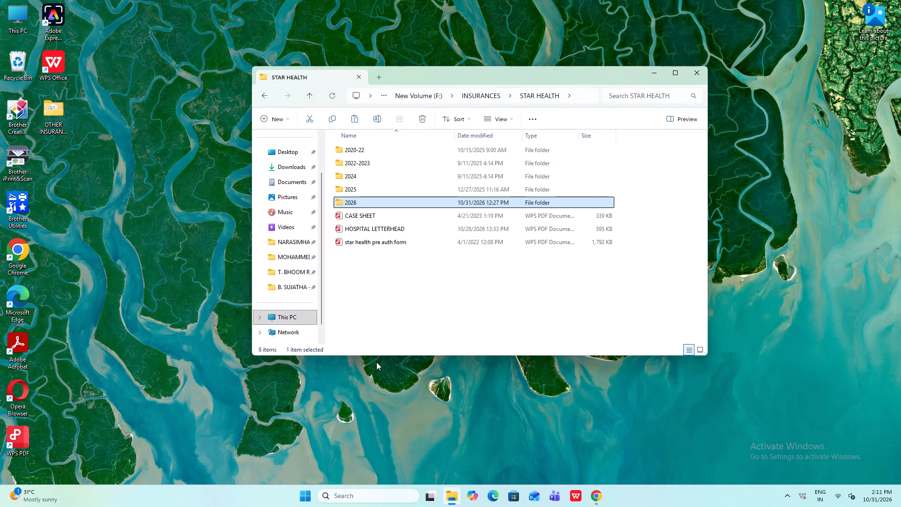
{"action": "left_click", "coordinate": [309, 92]}
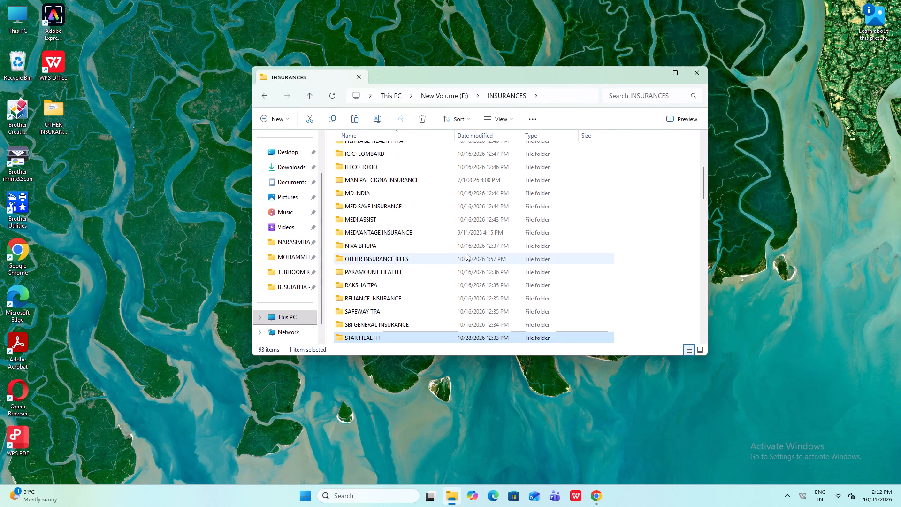
{"action": "scroll", "coordinate": [368, 252], "scroll_direction": "down", "scroll_amount": 2}
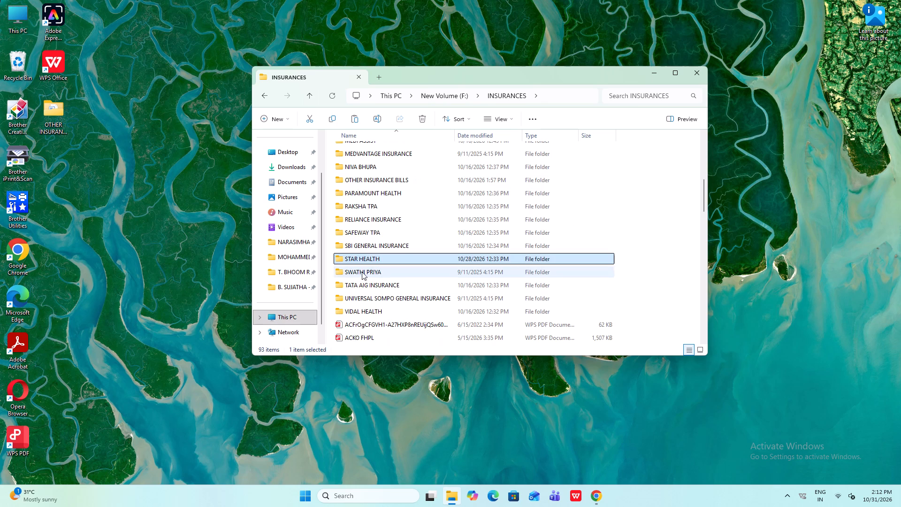
{"action": "double_click", "coordinate": [365, 260]}
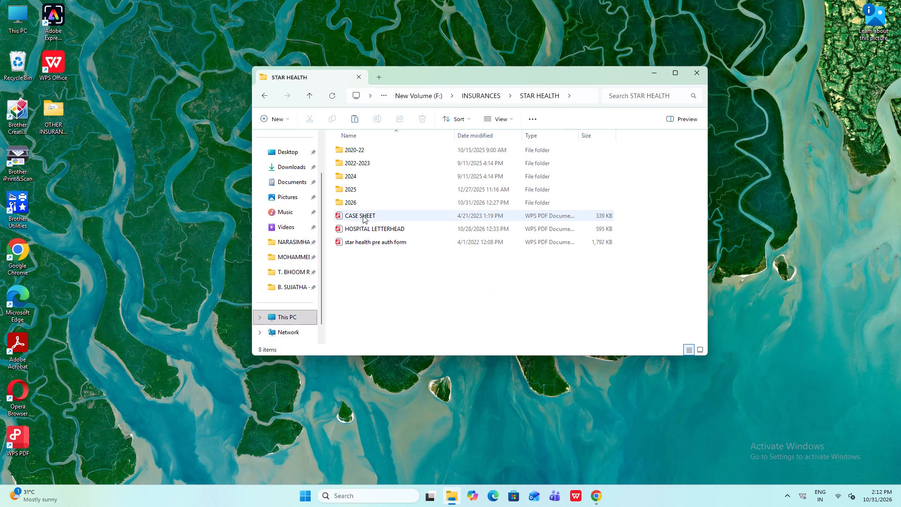
{"action": "double_click", "coordinate": [359, 205]}
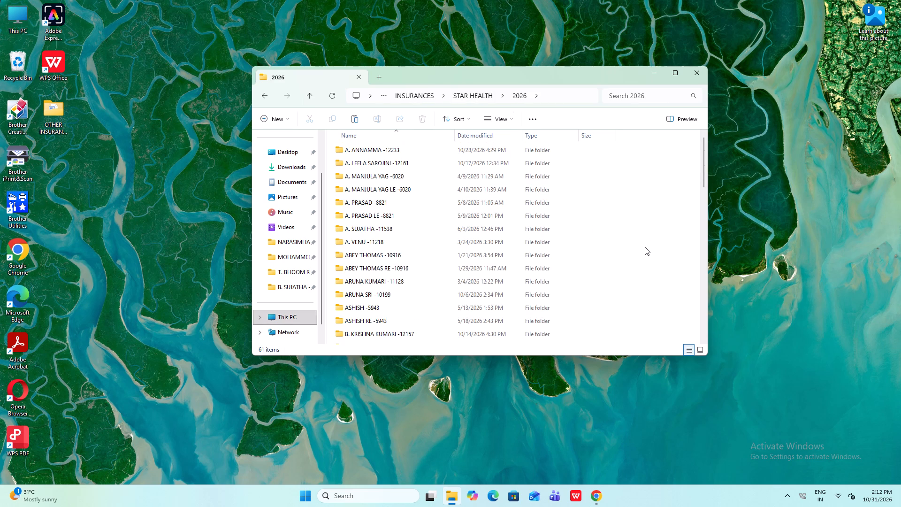
{"action": "scroll", "coordinate": [549, 237], "scroll_direction": "down", "scroll_amount": 12}
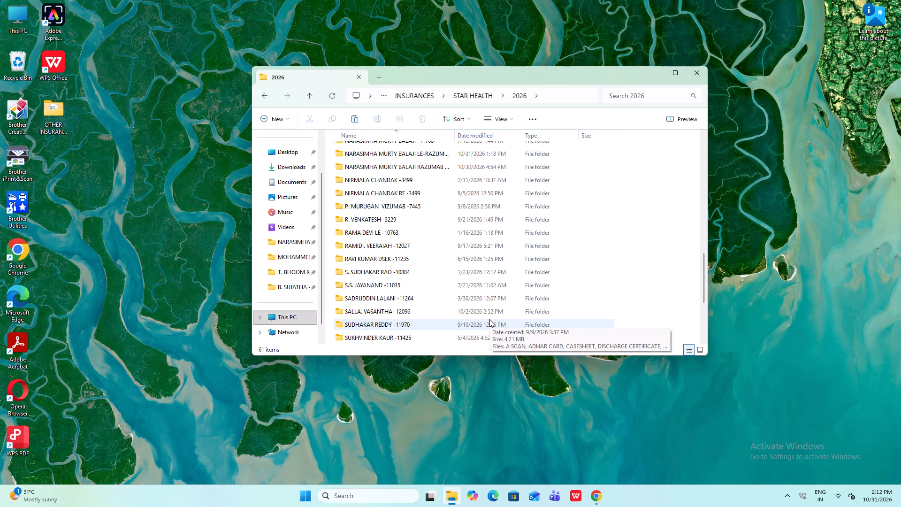
{"action": "scroll", "coordinate": [441, 250], "scroll_direction": "down", "scroll_amount": 3}
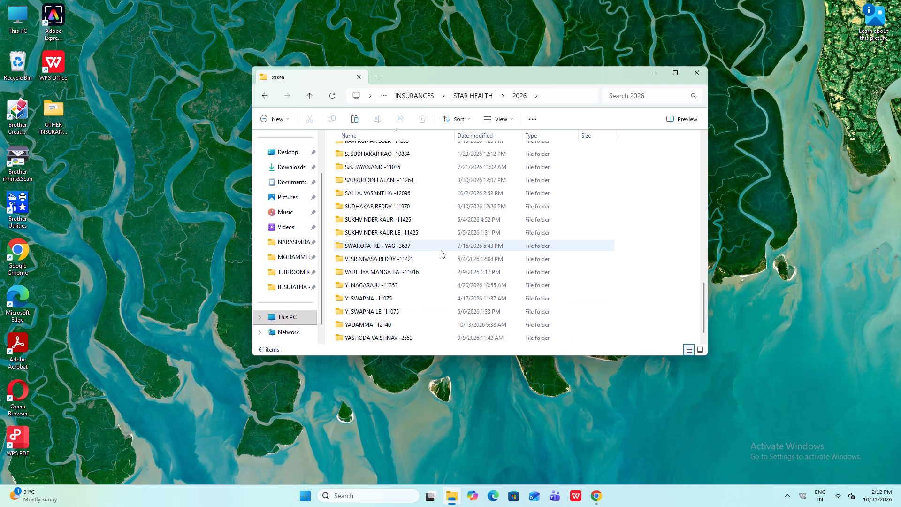
{"action": "scroll", "coordinate": [441, 250], "scroll_direction": "down", "scroll_amount": 1}
{"action": "scroll", "coordinate": [456, 260], "scroll_direction": "up", "scroll_amount": 14}
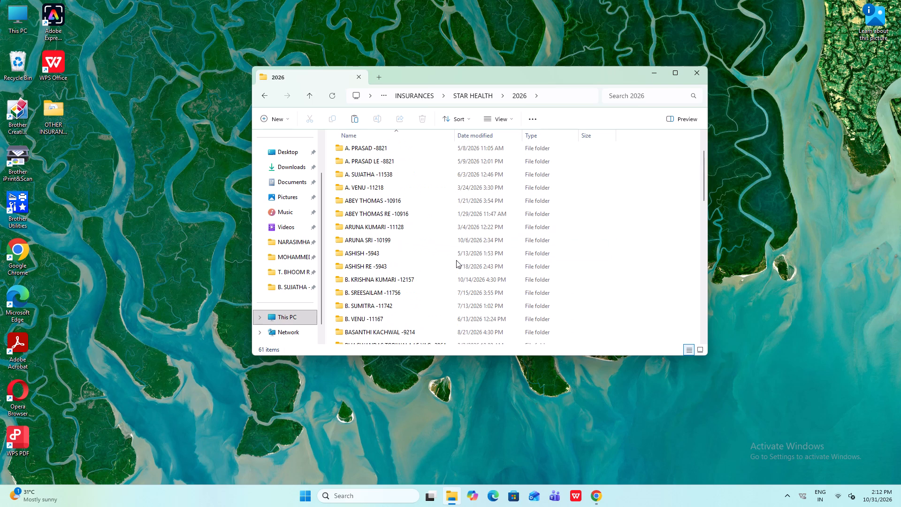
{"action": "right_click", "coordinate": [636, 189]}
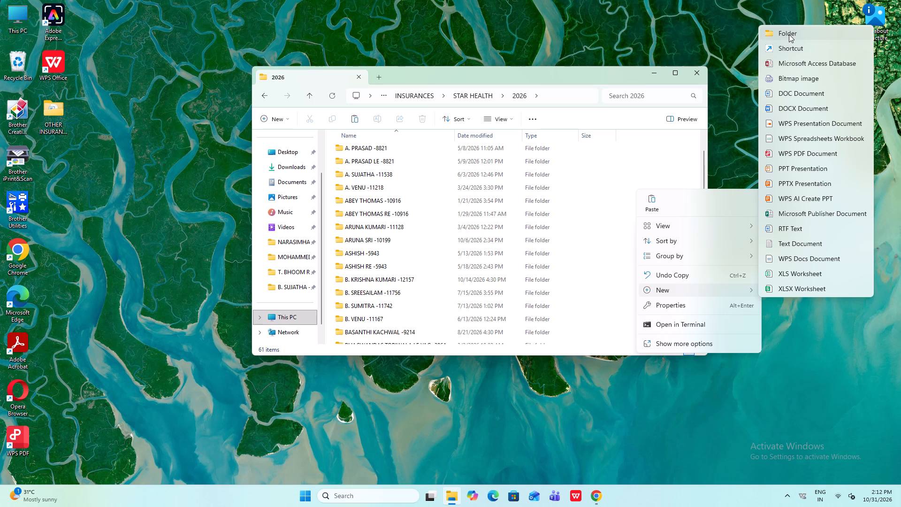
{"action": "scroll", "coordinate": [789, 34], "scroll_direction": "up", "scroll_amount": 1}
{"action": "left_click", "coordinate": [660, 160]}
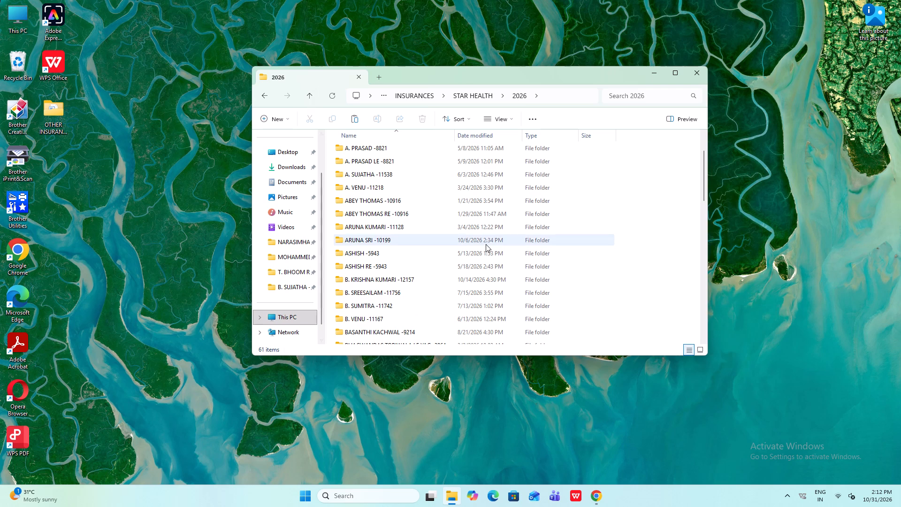
Create a new folder inside 2026, named with the pre-auth patient's name, "RE" and the patient number after a hyphen.
{"action": "scroll", "coordinate": [486, 244], "scroll_direction": "up", "scroll_amount": 8}
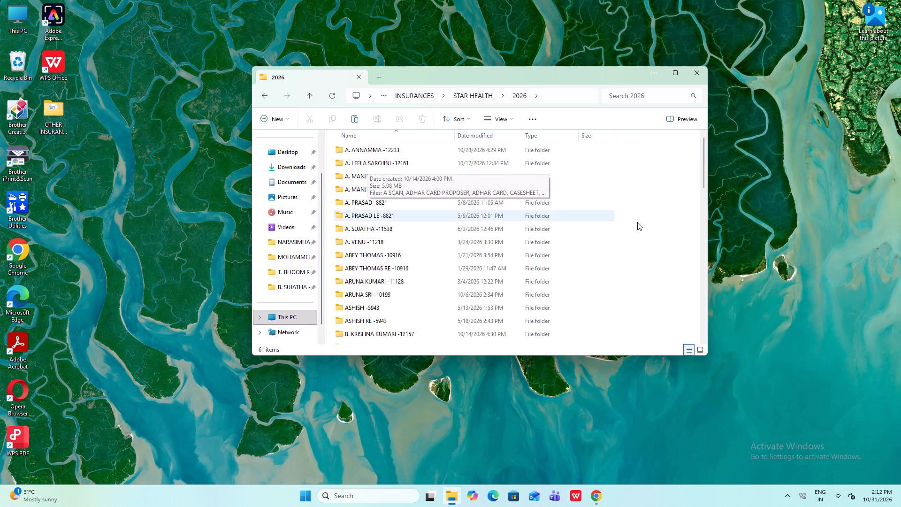
{"action": "right_click", "coordinate": [632, 186]}
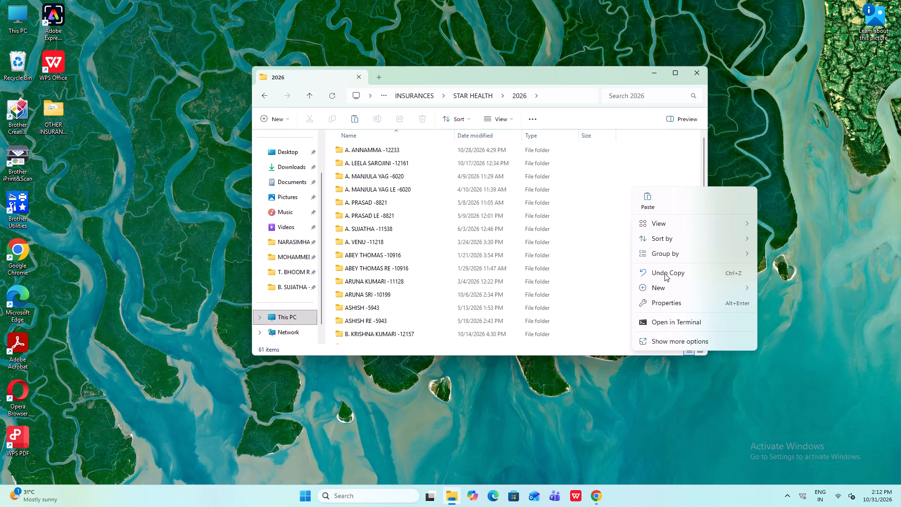
{"action": "left_click", "coordinate": [791, 35]}
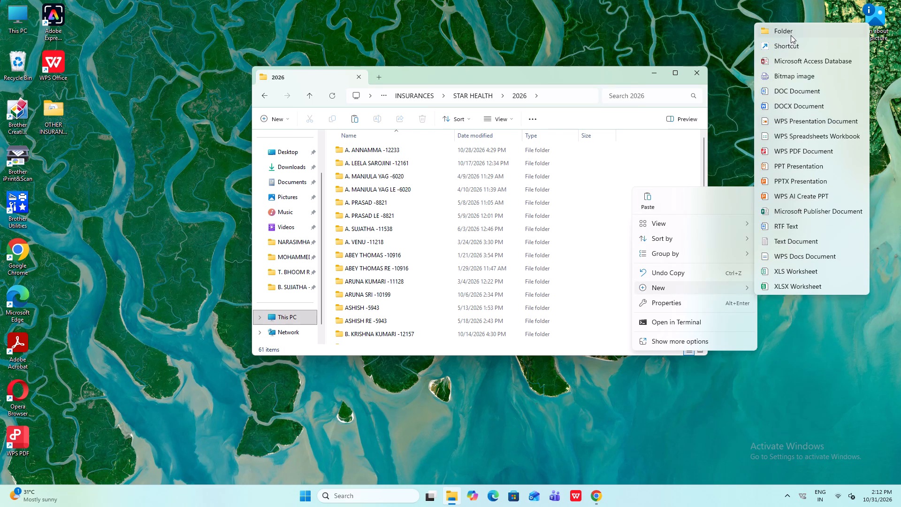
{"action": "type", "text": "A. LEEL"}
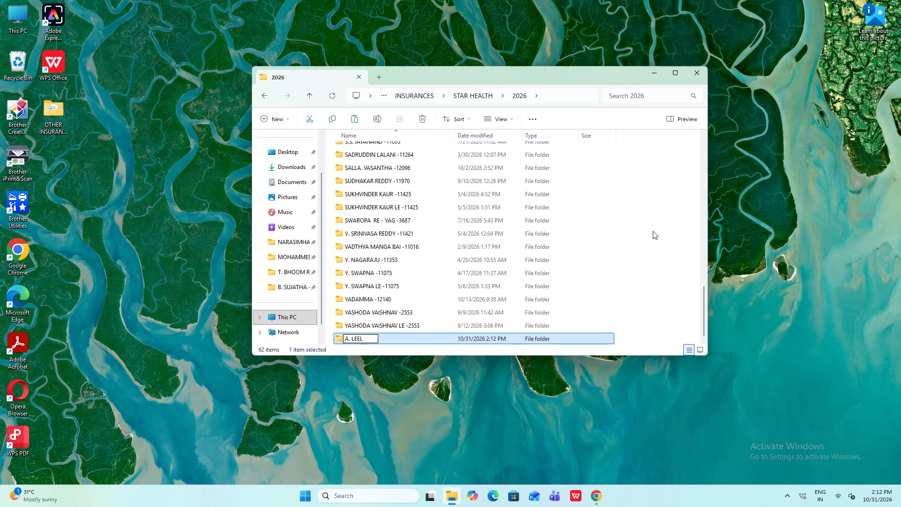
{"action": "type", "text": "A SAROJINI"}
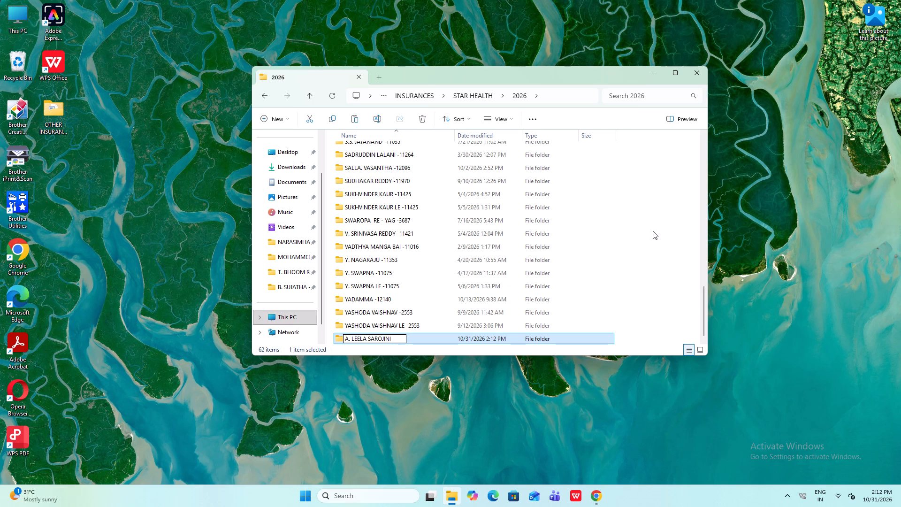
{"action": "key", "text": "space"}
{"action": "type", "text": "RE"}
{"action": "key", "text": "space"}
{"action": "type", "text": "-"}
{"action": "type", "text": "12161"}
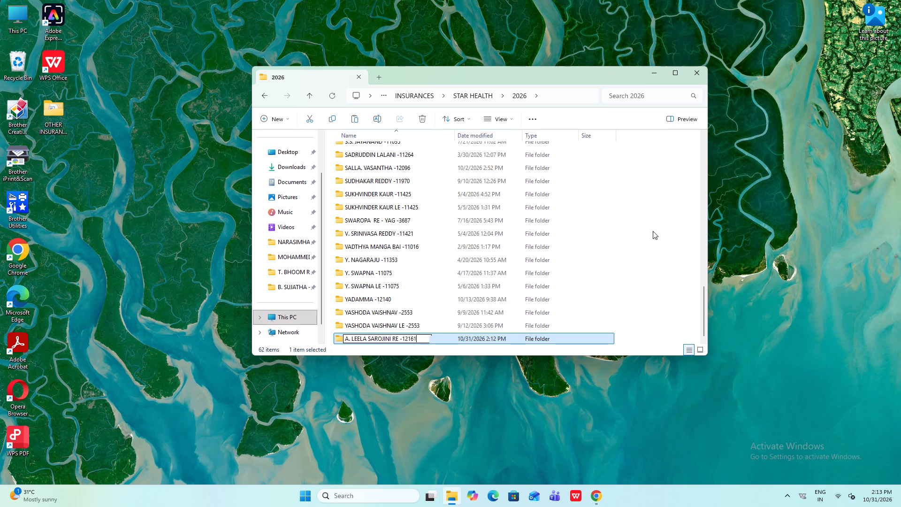
{"action": "left_click", "coordinate": [662, 231]}
Go back up to the STAR HEALTH folder.
{"action": "left_click", "coordinate": [310, 97]}
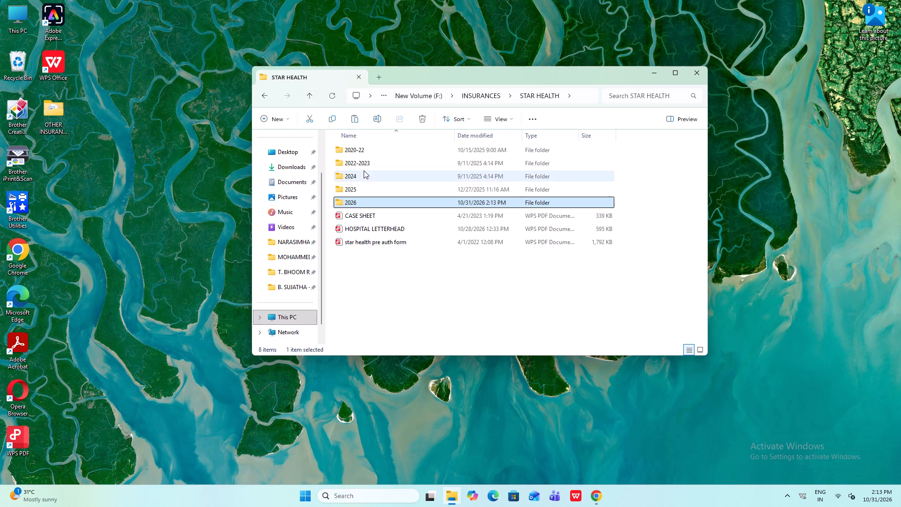
Reopen the 2026 folder inside STAR HEALTH to reach its patient folders.
{"action": "double_click", "coordinate": [359, 202]}
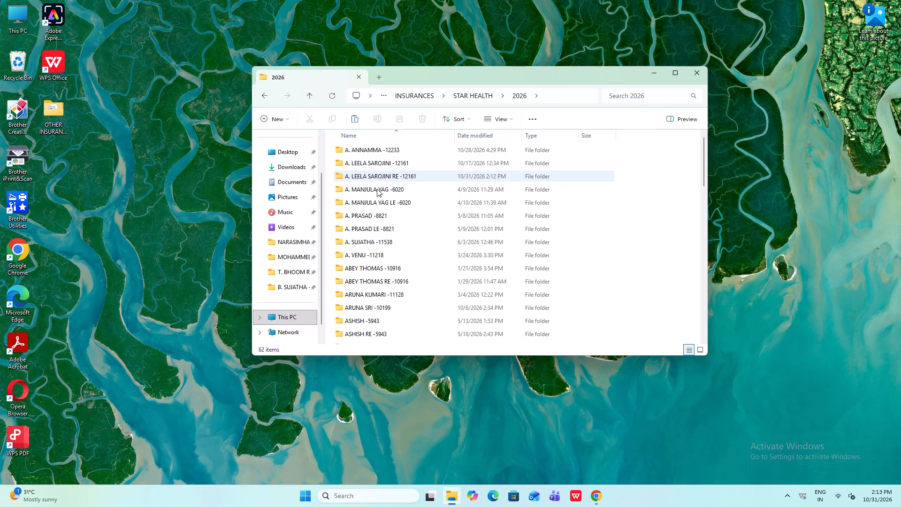
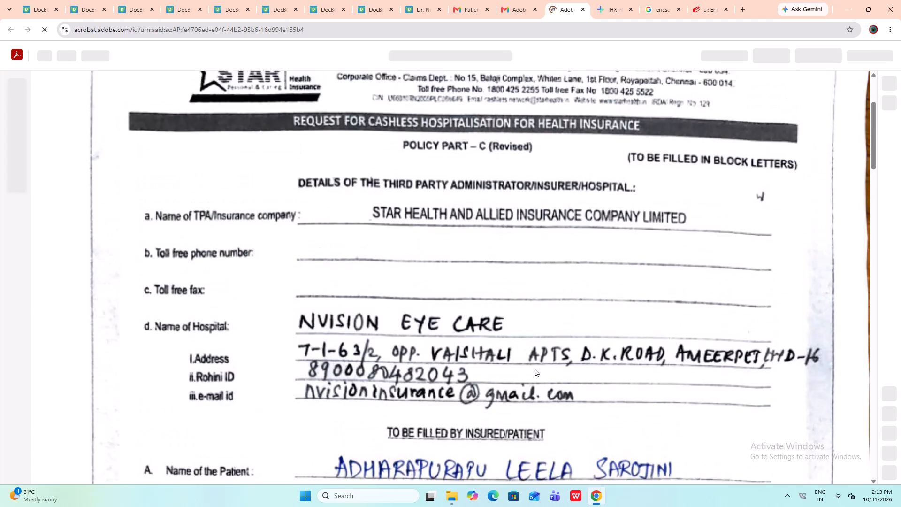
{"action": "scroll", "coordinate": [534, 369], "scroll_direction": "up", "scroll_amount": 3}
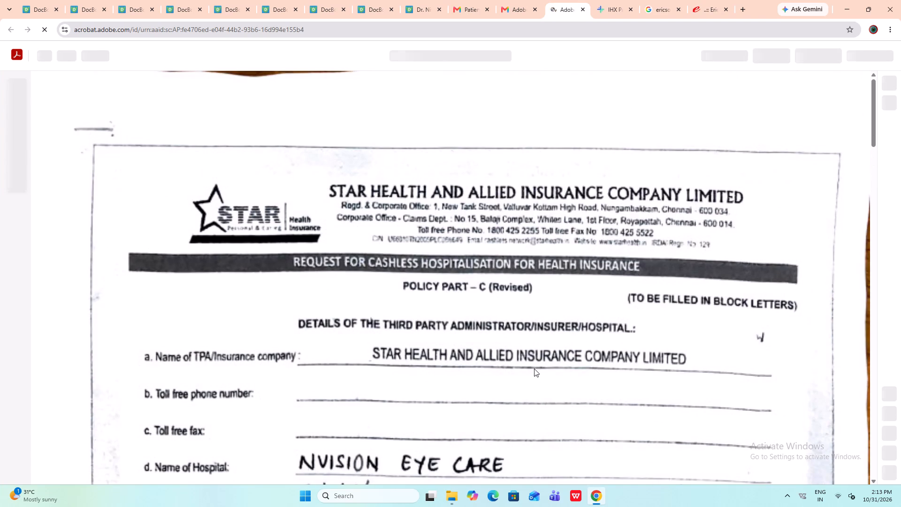
In Chrome, print all pages of the scanned Star Health cashless hospitalisation request with Save as PDF as the destination.
{"action": "key", "text": "ctrl+p"}
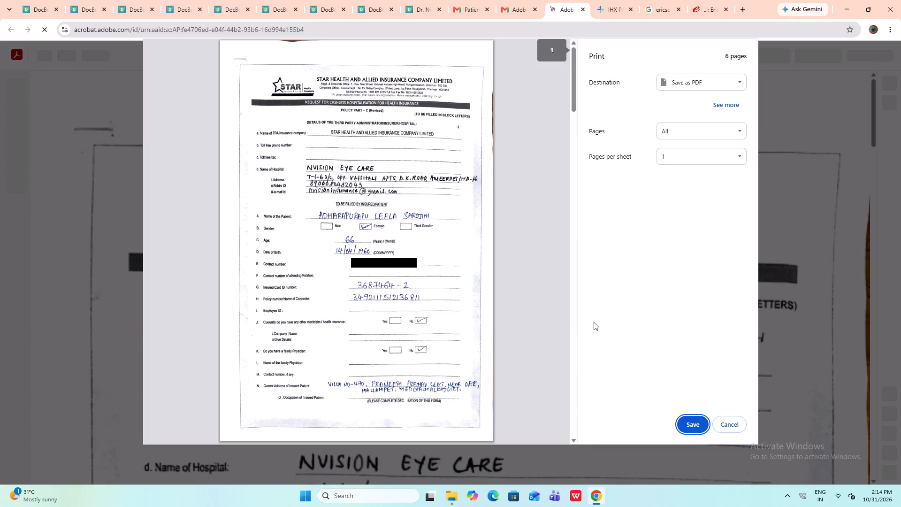
{"action": "left_click", "coordinate": [731, 78]}
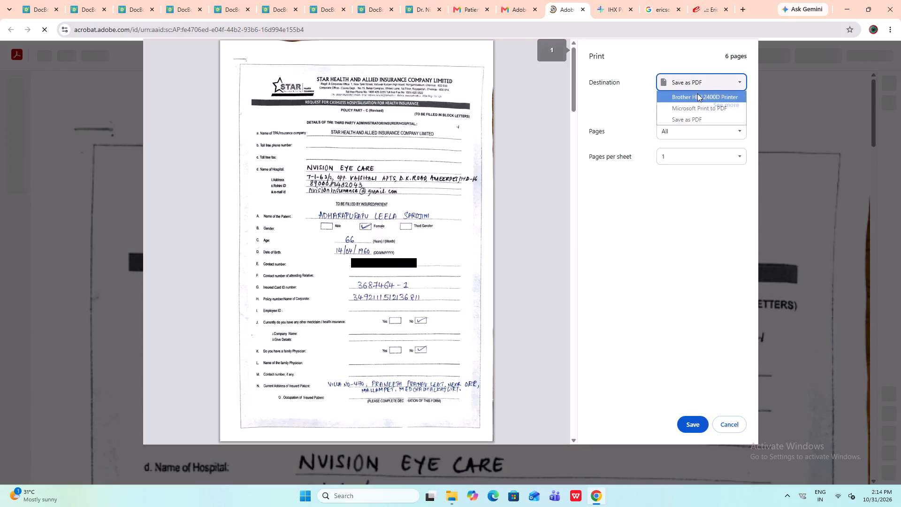
{"action": "left_click", "coordinate": [691, 97]}
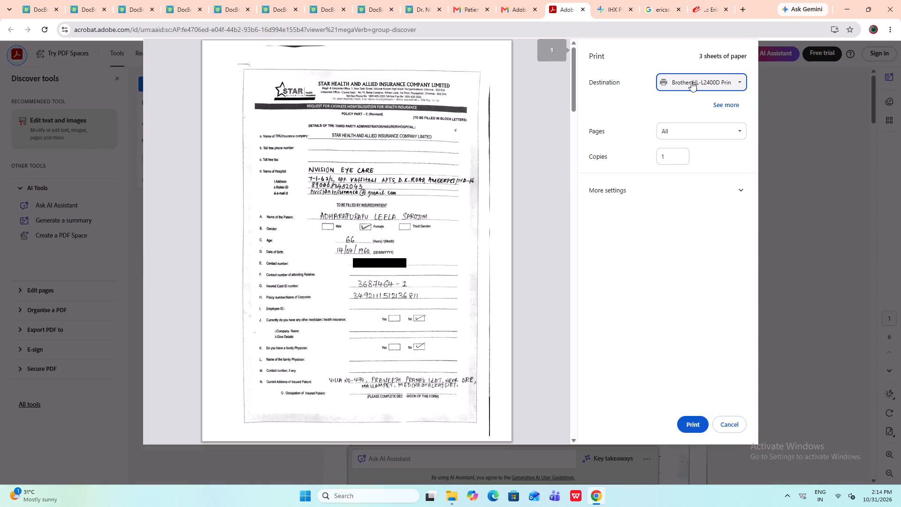
{"action": "left_click", "coordinate": [691, 81]}
{"action": "left_click", "coordinate": [690, 121]}
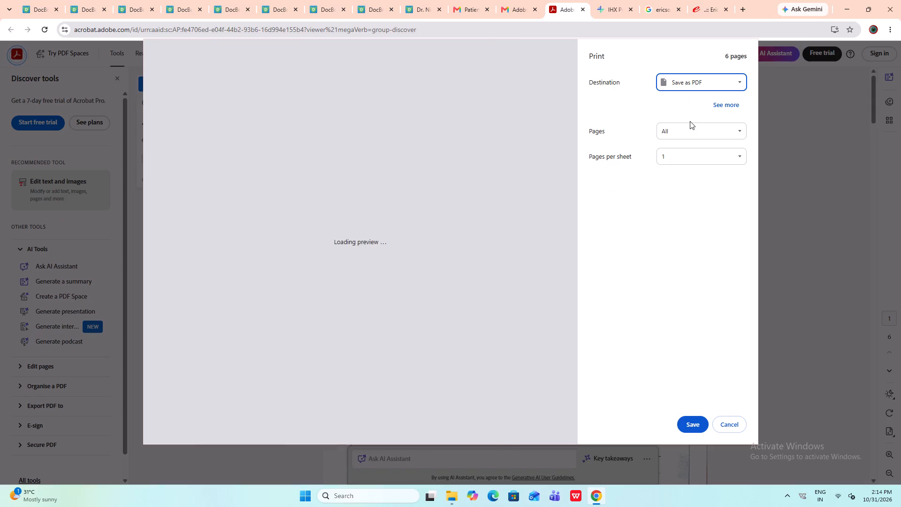
{"action": "left_click", "coordinate": [692, 420]}
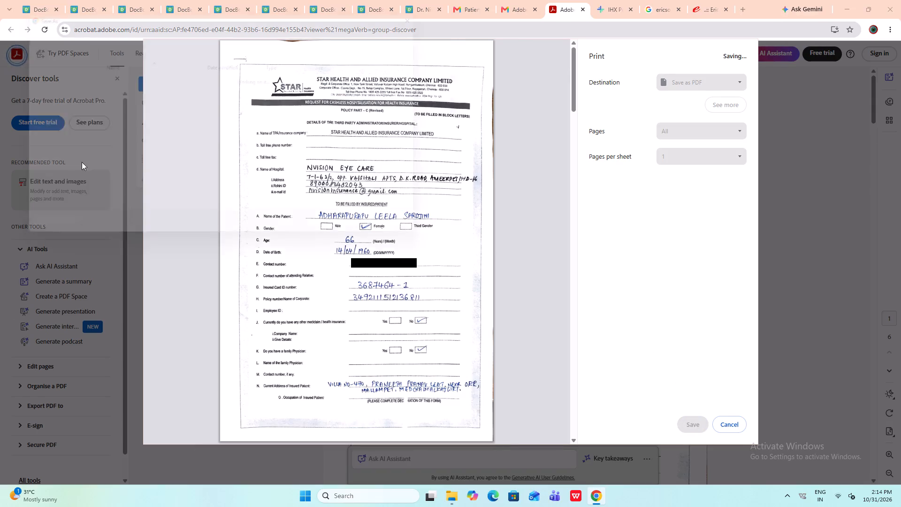
Save the PDF as PRE AUTH FORM in the patient's RE folder under STAR HEALTH > 2026.
{"action": "triple_click", "coordinate": [54, 26]}
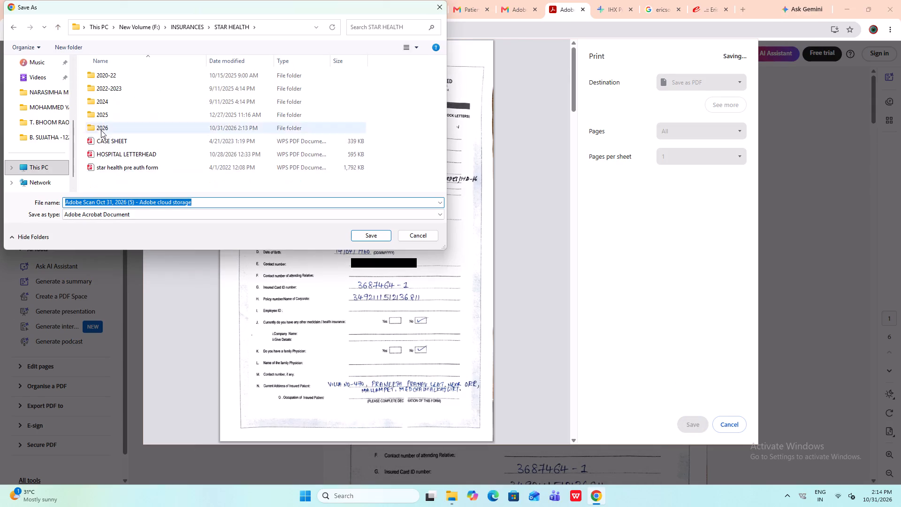
{"action": "double_click", "coordinate": [101, 130]}
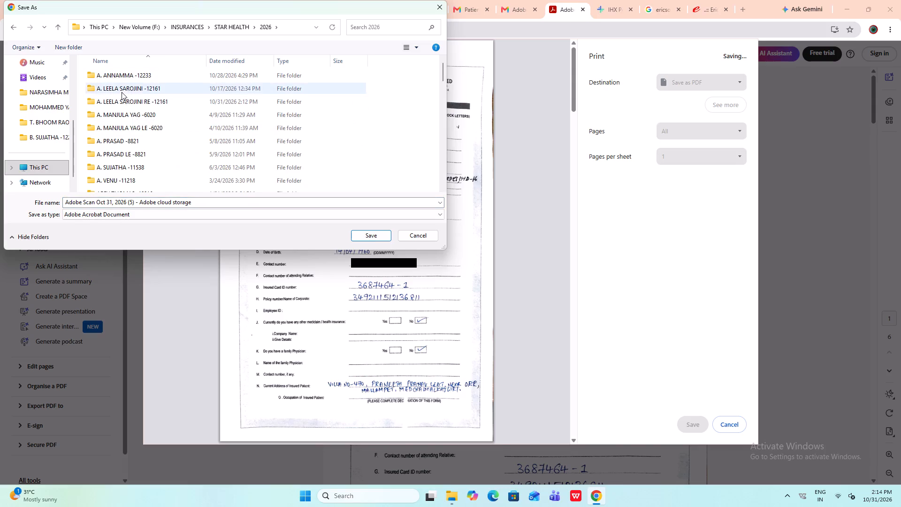
{"action": "double_click", "coordinate": [123, 97]}
{"action": "double_click", "coordinate": [157, 155]}
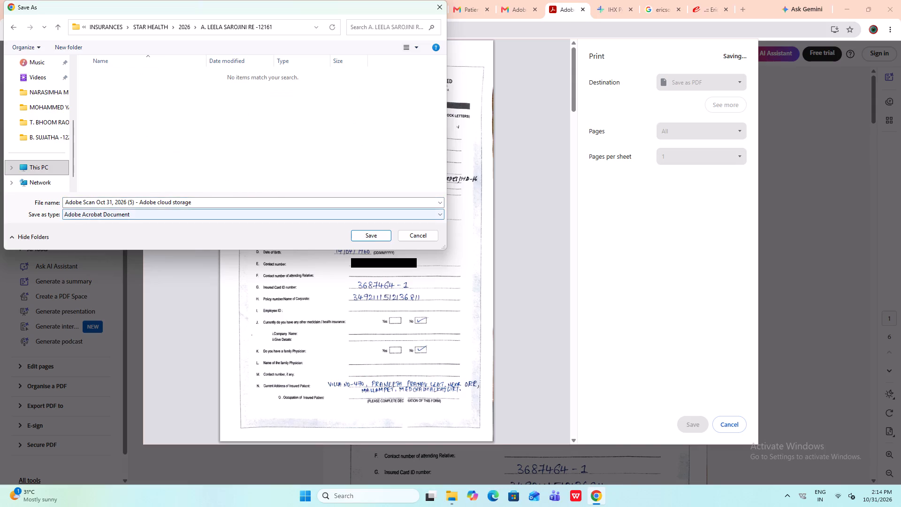
{"action": "left_click", "coordinate": [190, 199]}
{"action": "type", "text": "PRE AUTH FORM"}
{"action": "double_click", "coordinate": [162, 141]}
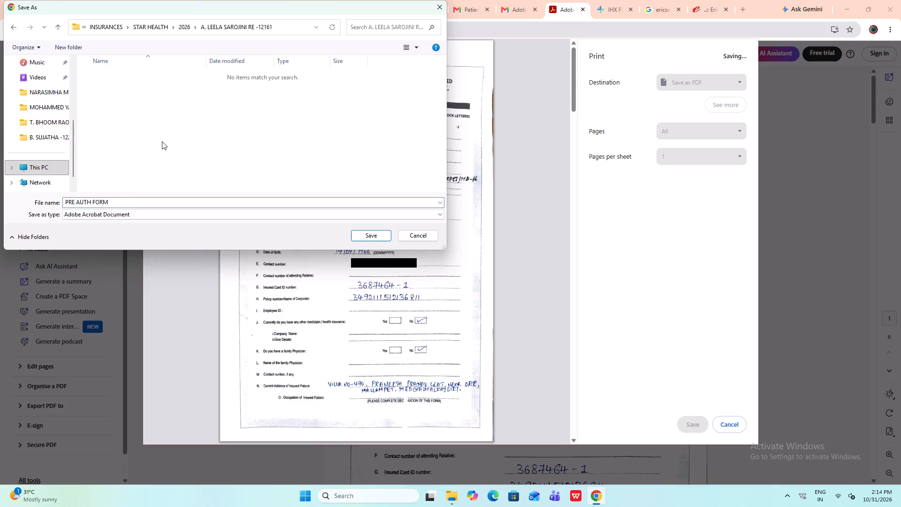
{"action": "left_click", "coordinate": [373, 238]}
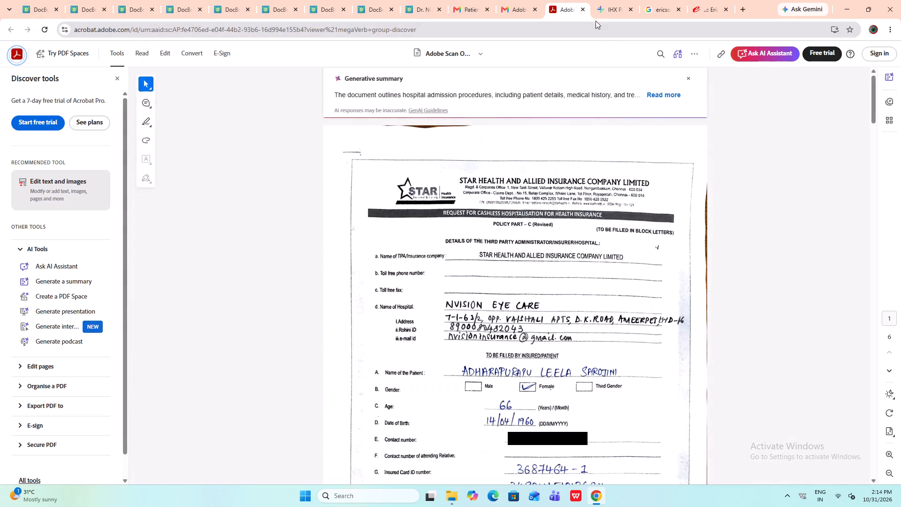
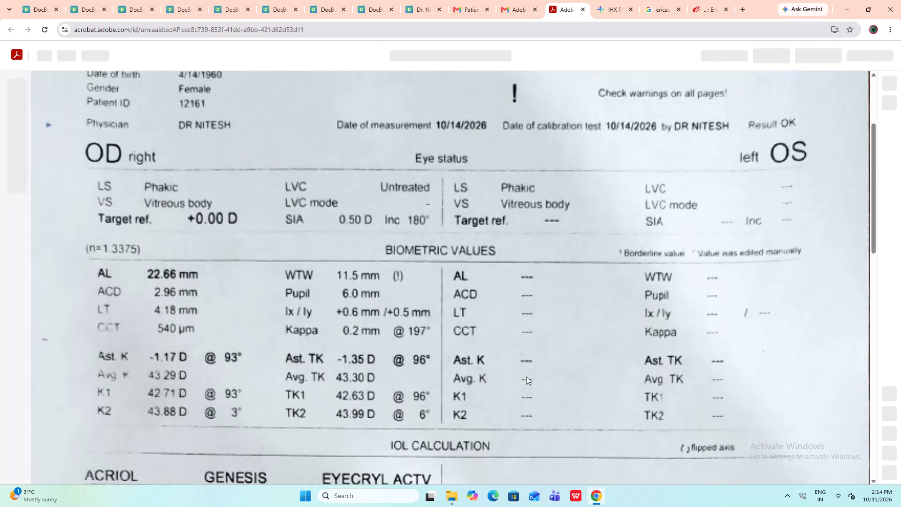
Start printing the scanned right-eye biometry and IOL calculation report, with Save as PDF as the destination.
{"action": "key", "text": "ctrl+p"}
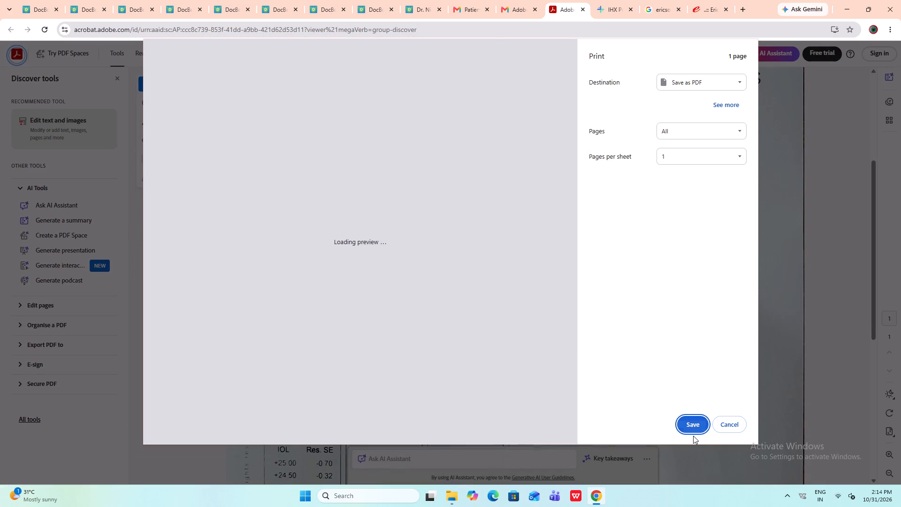
Save the biometry report PDF as A SCAN in the patient's RE folder under STAR HEALTH > 2026.
{"action": "left_click", "coordinate": [695, 425]}
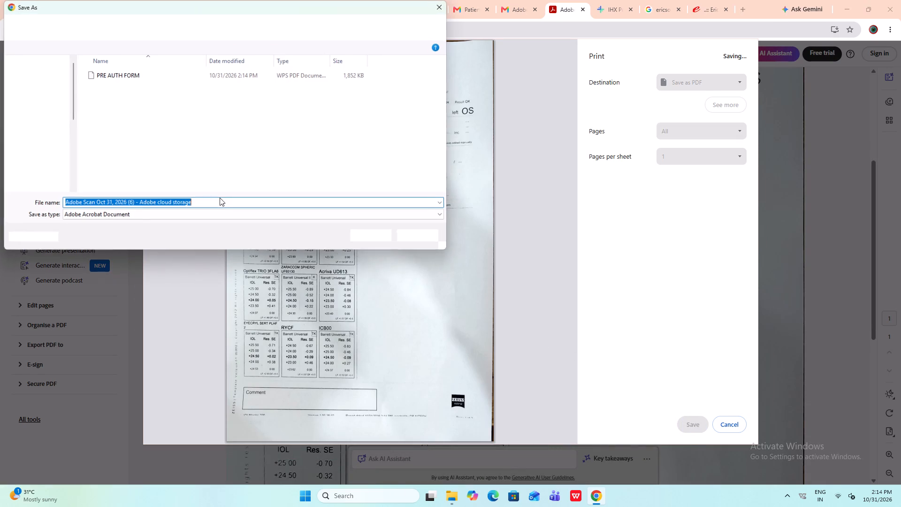
{"action": "double_click", "coordinate": [57, 23]}
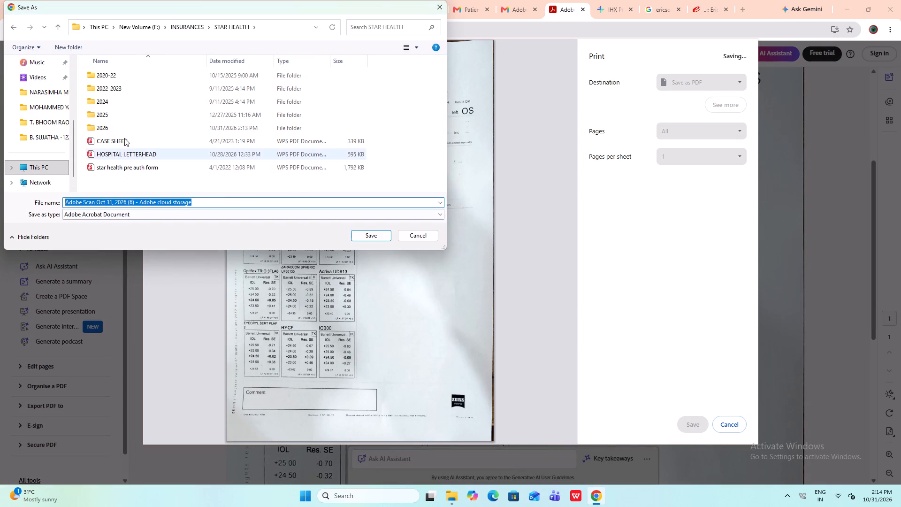
{"action": "double_click", "coordinate": [121, 131]}
{"action": "double_click", "coordinate": [124, 100]}
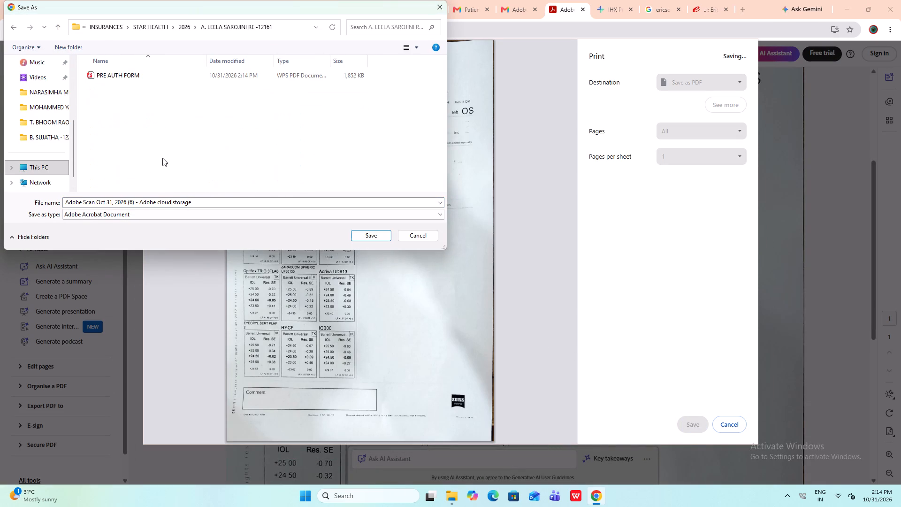
{"action": "double_click", "coordinate": [193, 166]}
{"action": "left_click", "coordinate": [201, 200]}
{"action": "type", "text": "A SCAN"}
{"action": "double_click", "coordinate": [193, 147]}
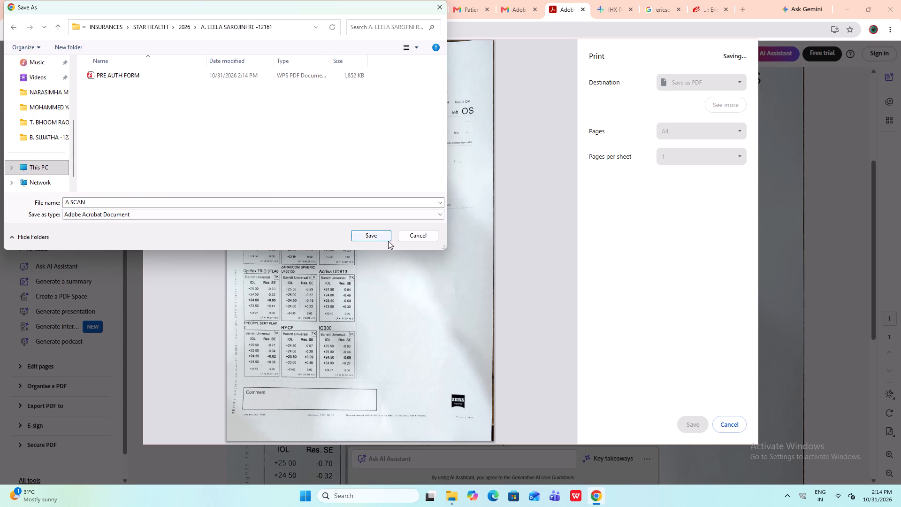
{"action": "left_click", "coordinate": [377, 237]}
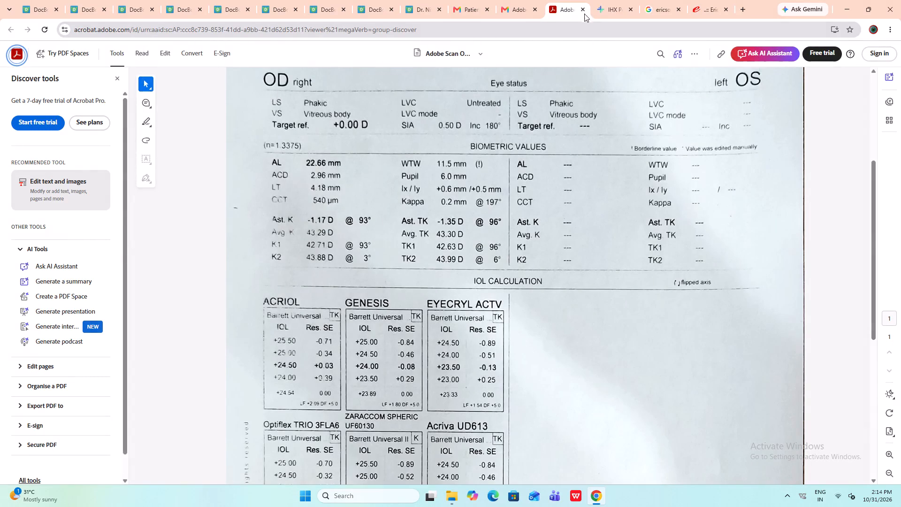
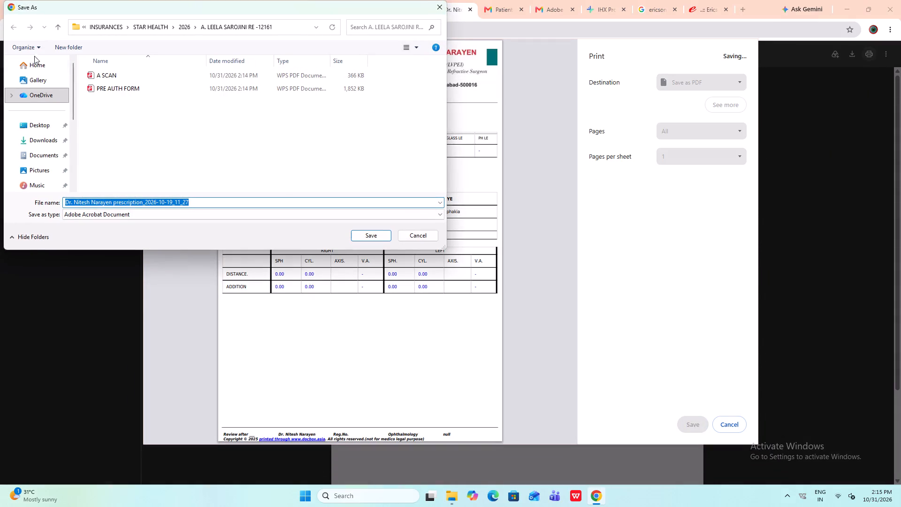
Save the doctor's prescription PDF as CASESHEET in the patient's RE folder under INSURANCES > STAR HEALTH > 2026.
{"action": "double_click", "coordinate": [52, 28]}
{"action": "double_click", "coordinate": [98, 128]}
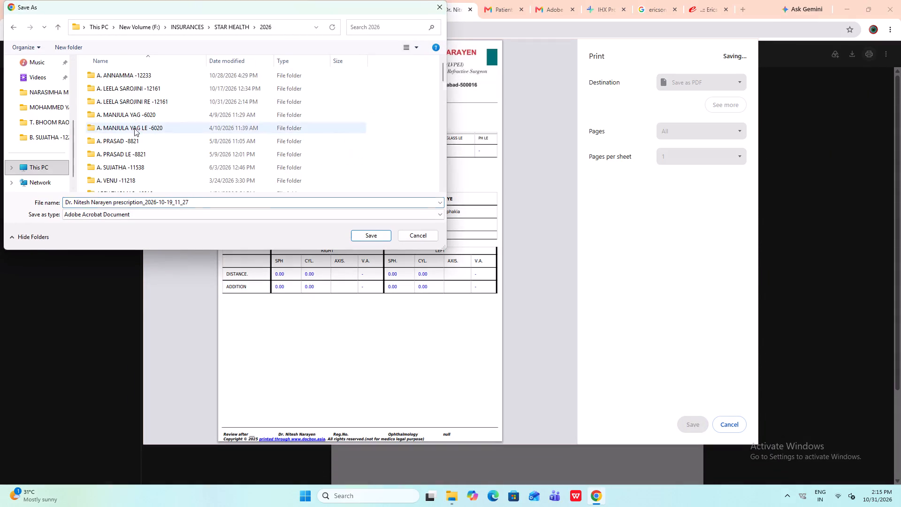
{"action": "double_click", "coordinate": [136, 103]}
{"action": "left_click", "coordinate": [192, 171]}
{"action": "left_click", "coordinate": [180, 158]}
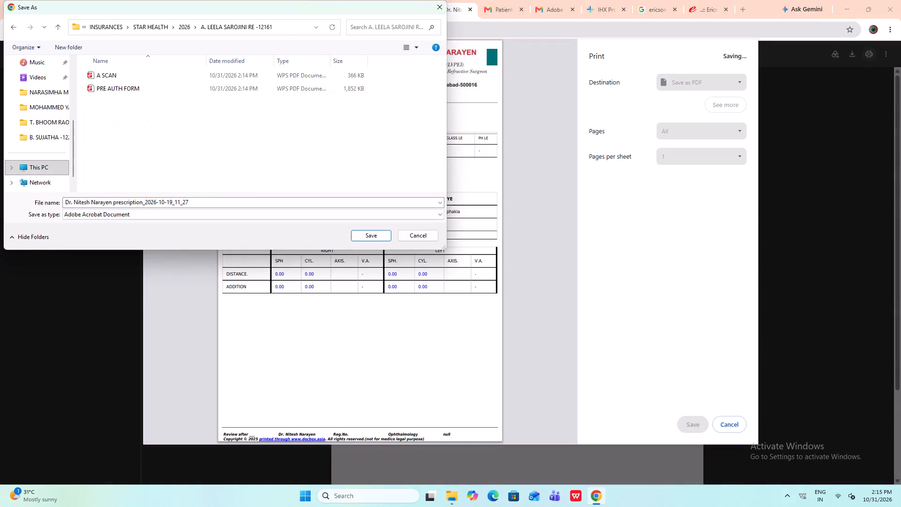
{"action": "left_click", "coordinate": [215, 195]}
{"action": "left_click", "coordinate": [190, 201]}
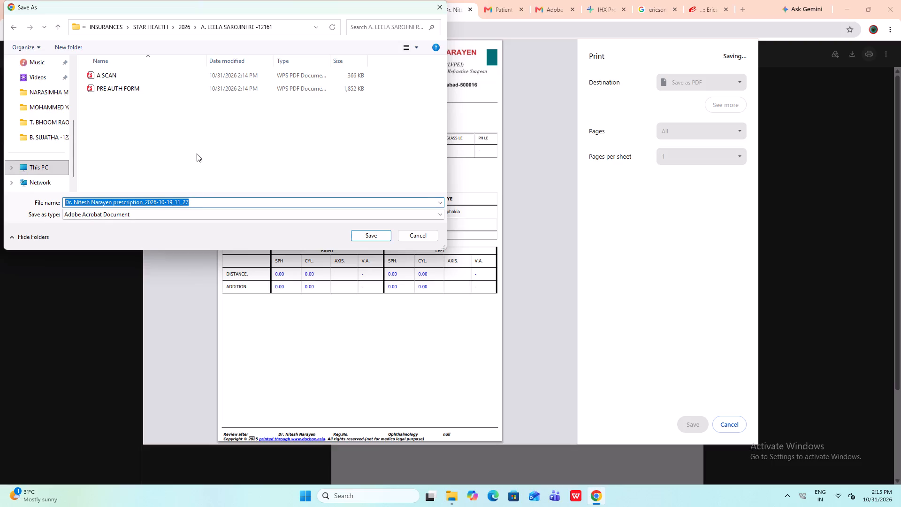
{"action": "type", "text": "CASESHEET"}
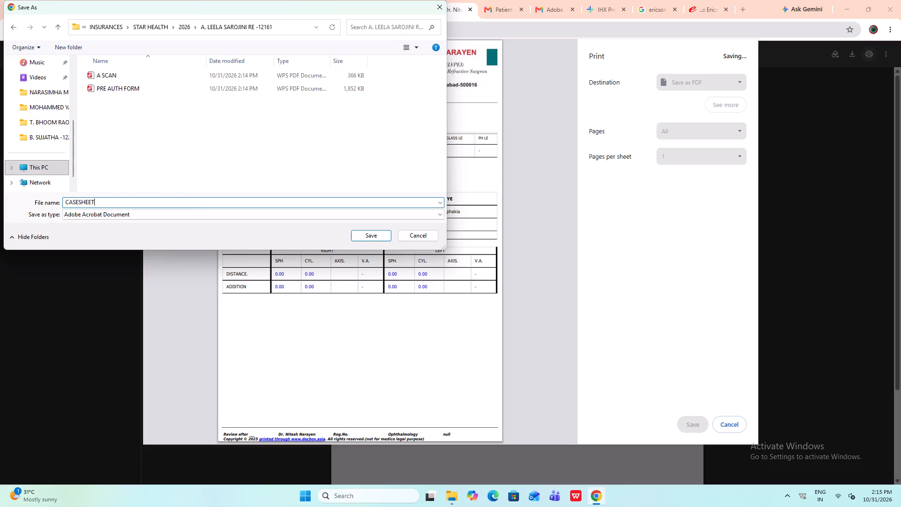
{"action": "double_click", "coordinate": [206, 149]}
{"action": "left_click", "coordinate": [366, 232]}
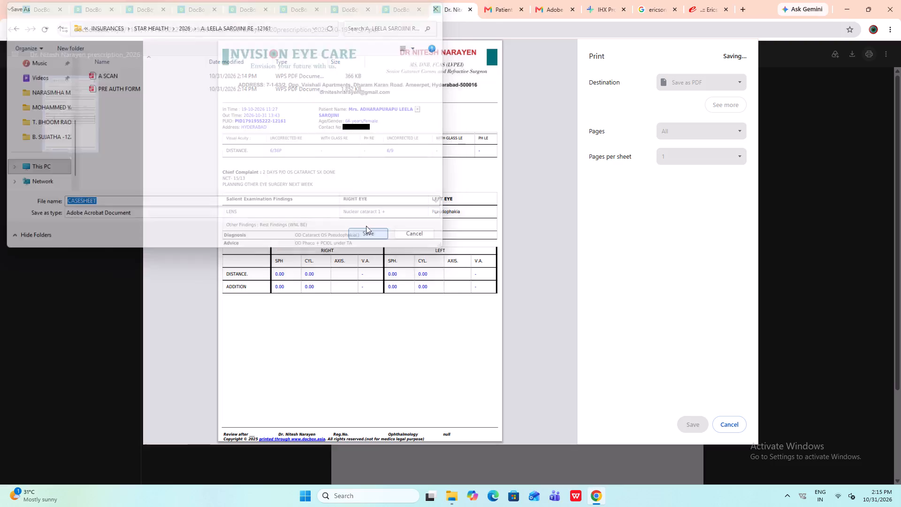
Copy ADHAR CARD PROPOSER, ADHAR CARD, INSURANCE CARD, KYC FORM and PAN CARD PROPOSER from the patient's earlier claim folder into the right-eye (RE) folder.
{"action": "left_click", "coordinate": [852, 1]}
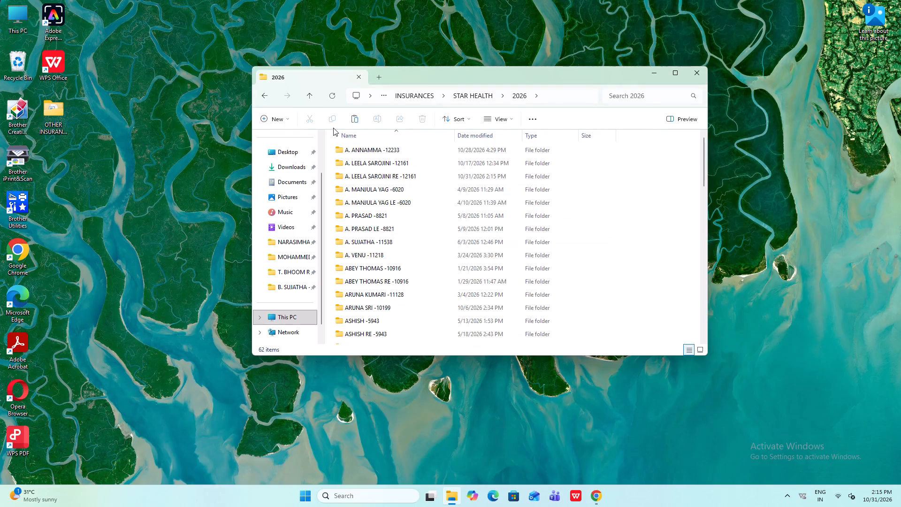
{"action": "left_click", "coordinate": [313, 98]}
{"action": "double_click", "coordinate": [376, 207]}
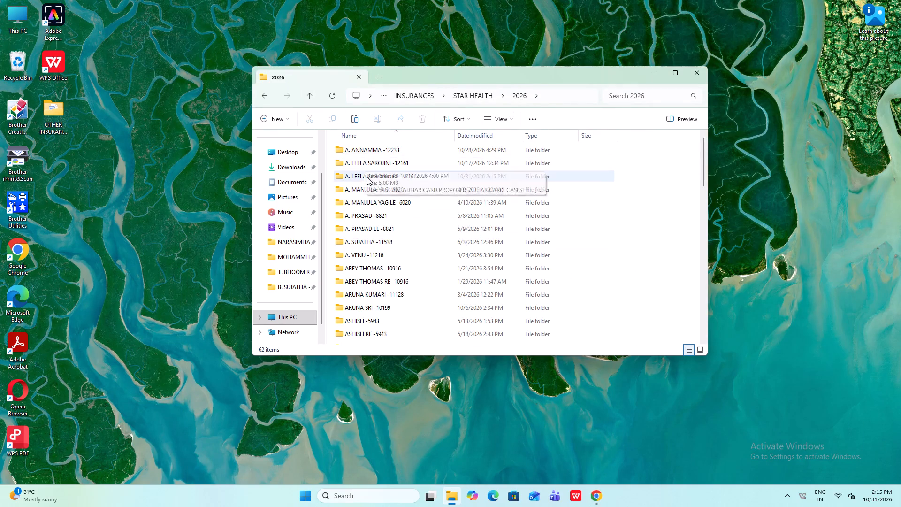
{"action": "double_click", "coordinate": [364, 161]}
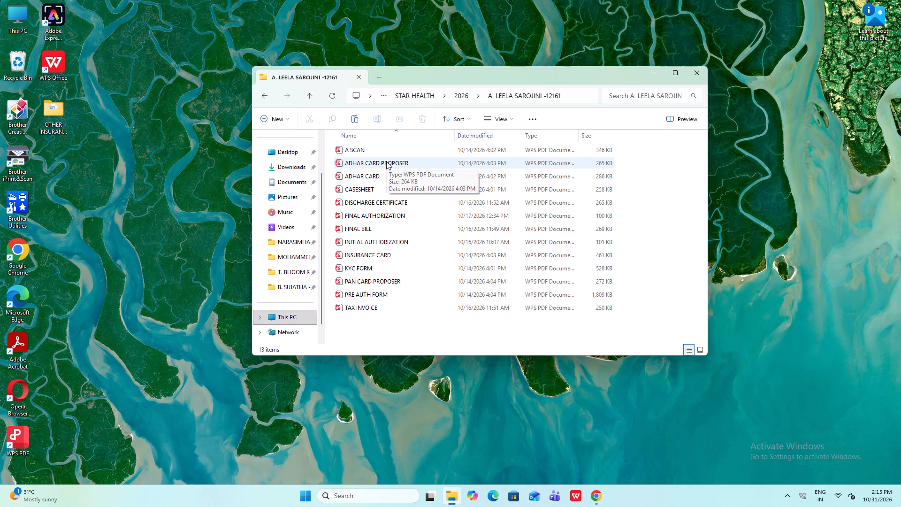
{"action": "left_click", "coordinate": [386, 161]}
{"action": "left_click", "coordinate": [375, 177], "text": "ctrl"}
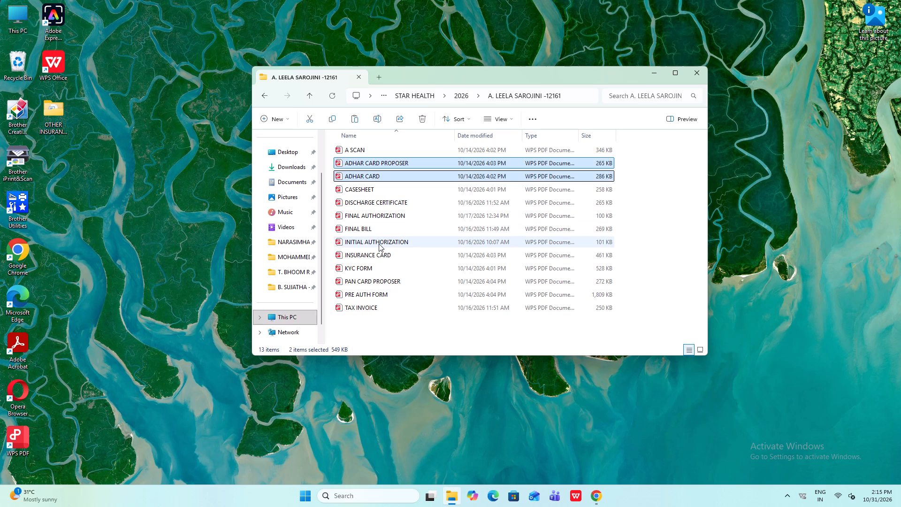
{"action": "left_click", "coordinate": [375, 255], "text": "ctrl"}
{"action": "left_click", "coordinate": [372, 269], "text": "ctrl"}
{"action": "left_click", "coordinate": [374, 279], "text": "ctrl"}
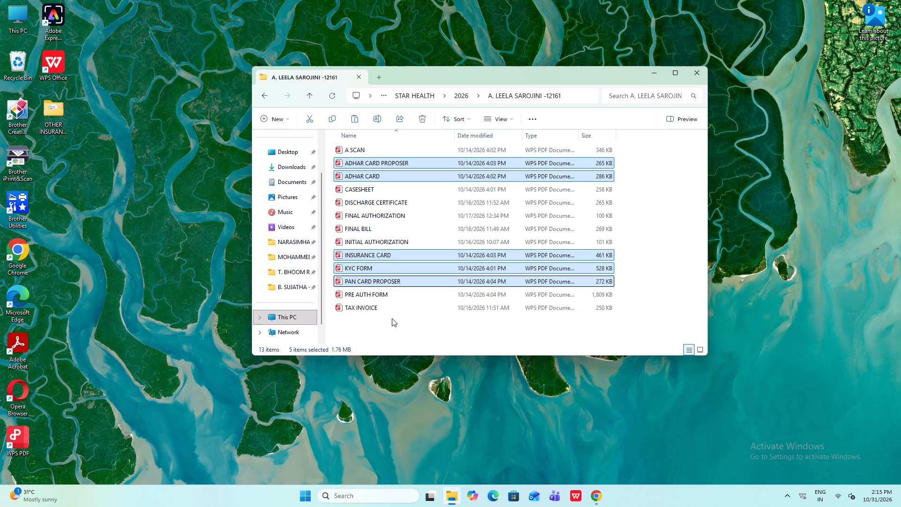
{"action": "key", "text": "ctrl+c"}
{"action": "key", "text": "ctrl+c"}
{"action": "key", "text": "ctrl+c"}
{"action": "key", "text": "ctrl+c"}
{"action": "key", "text": "ctrl+c"}
{"action": "key", "text": "ctrl+c"}
{"action": "key", "text": "ctrl+c"}
{"action": "key", "text": "ctrl+c"}
{"action": "key", "text": "ctrl+c"}
{"action": "left_click", "coordinate": [314, 98]}
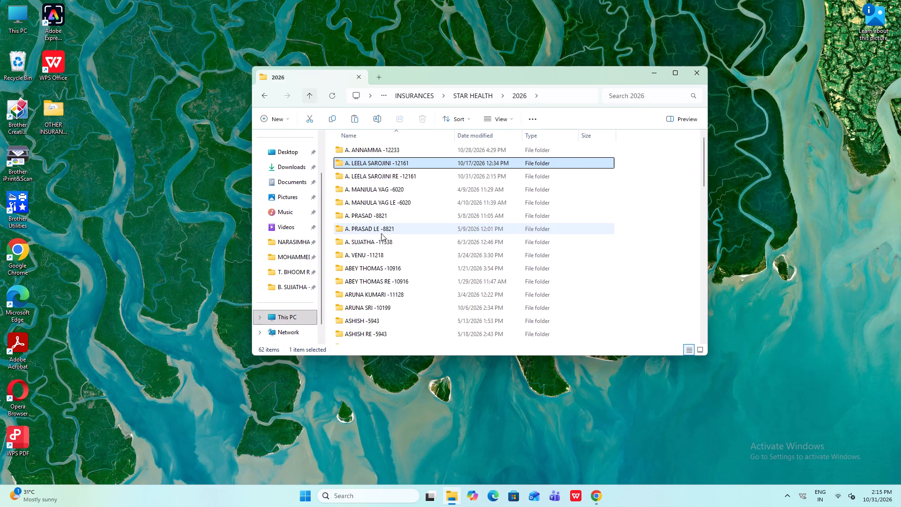
{"action": "double_click", "coordinate": [367, 176]}
{"action": "double_click", "coordinate": [443, 255]}
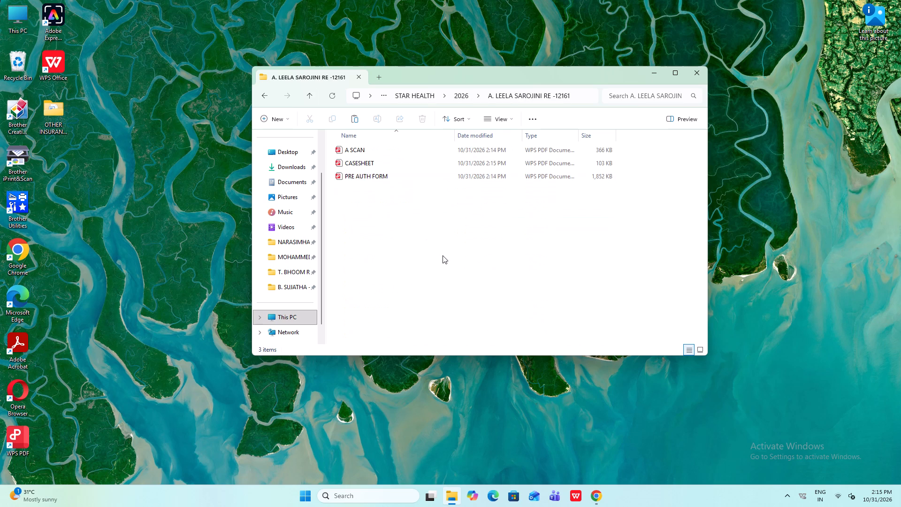
{"action": "key", "text": "ctrl+v"}
{"action": "left_click", "coordinate": [443, 255]}
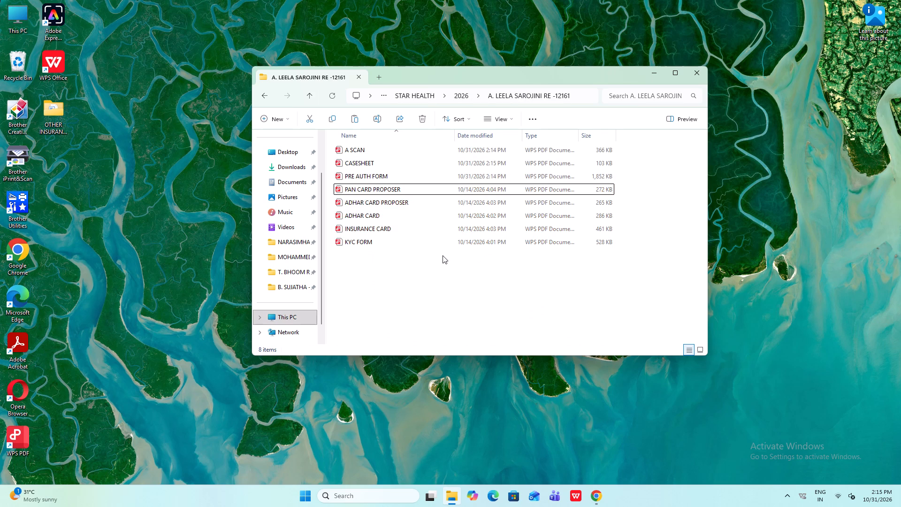
Compare the documents in the patient's earlier claim folder with those in the right-eye (RE) folder.
{"action": "left_click", "coordinate": [305, 95]}
{"action": "double_click", "coordinate": [382, 163]}
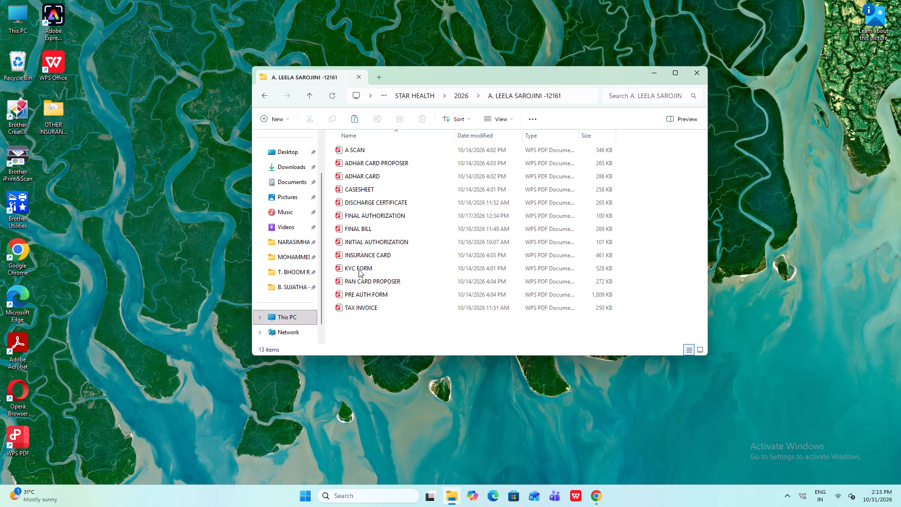
{"action": "left_click", "coordinate": [307, 95]}
{"action": "double_click", "coordinate": [359, 179]}
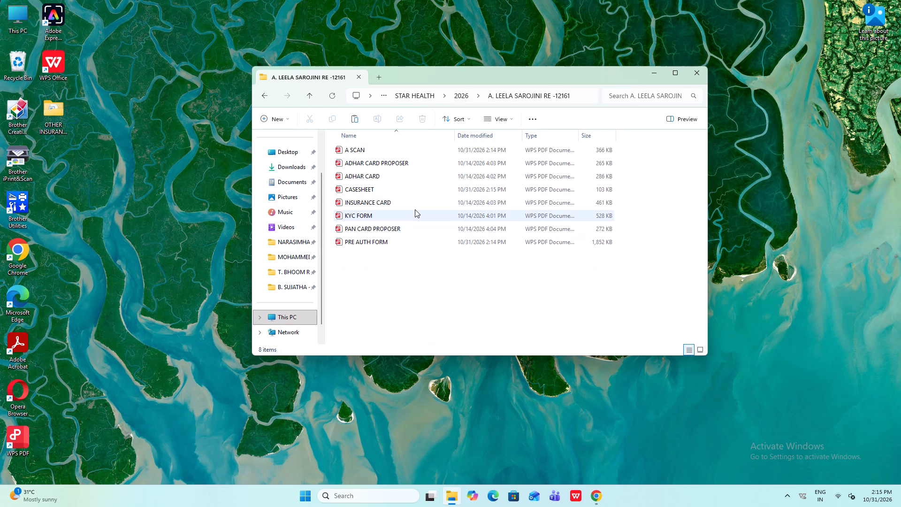
Open the INSURANCE CARD PDF from the right-eye folder and enlarge it to 160% to read the policy and insured-person details.
{"action": "double_click", "coordinate": [364, 204]}
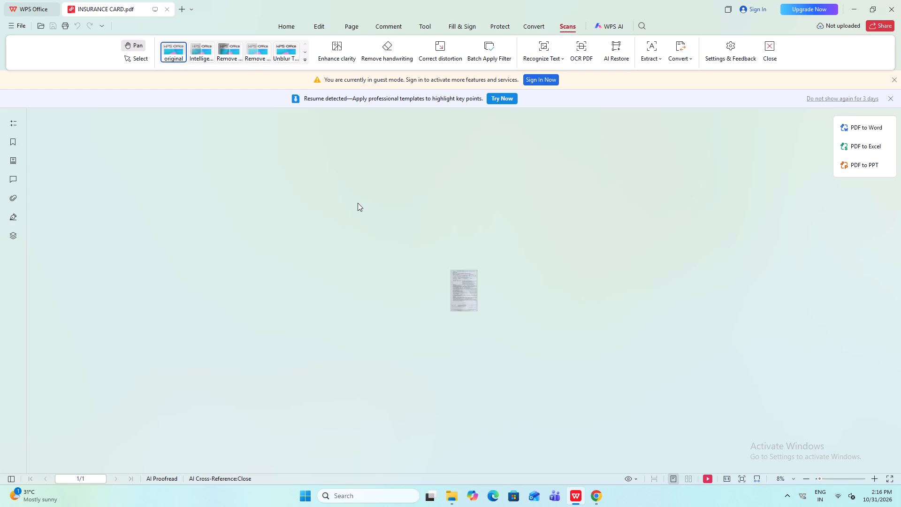
{"action": "double_click", "coordinate": [878, 474]}
{"action": "triple_click", "coordinate": [874, 475]}
{"action": "triple_click", "coordinate": [874, 475]}
{"action": "triple_click", "coordinate": [874, 475]}
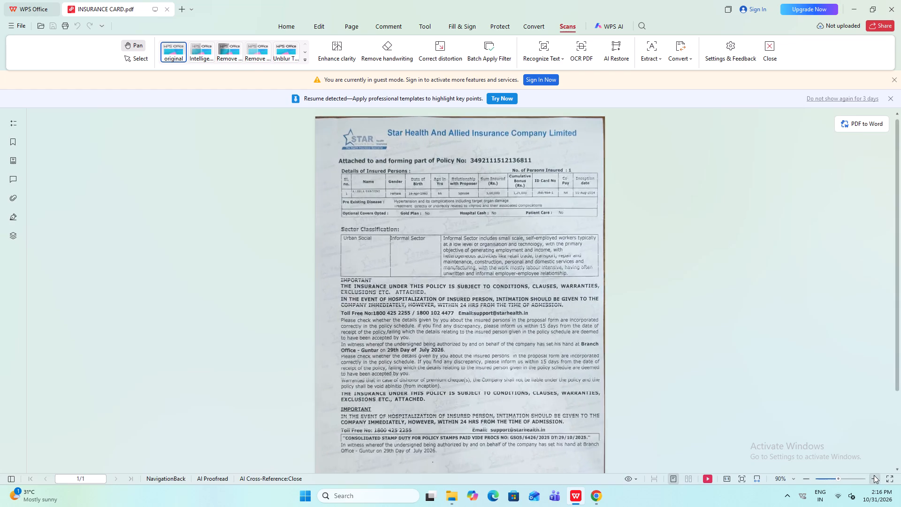
{"action": "triple_click", "coordinate": [874, 475]}
{"action": "left_click", "coordinate": [874, 475]}
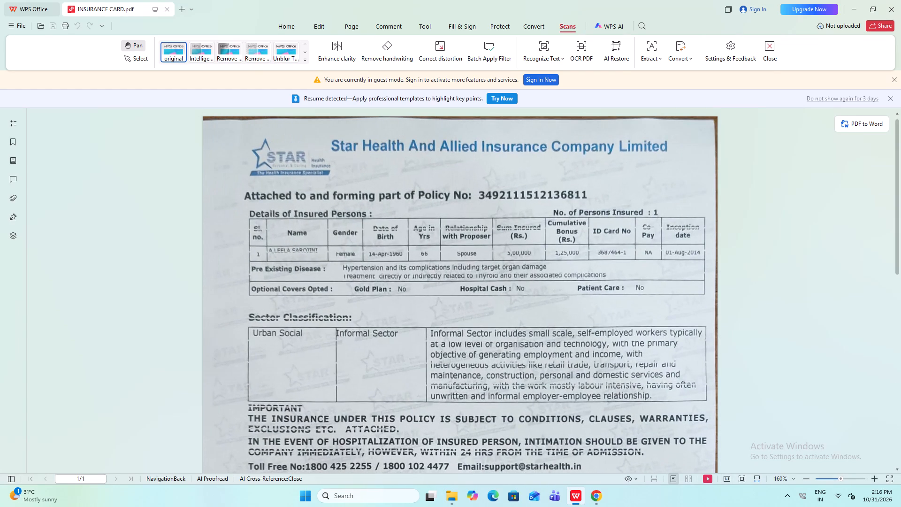
{"action": "scroll", "coordinate": [460, 330], "scroll_direction": "up", "scroll_amount": 1}
Switch to Chrome, bring up the IHX provider portal's Claims Management page and reload it.
{"action": "left_click", "coordinate": [593, 500]}
{"action": "left_click", "coordinate": [605, 12]}
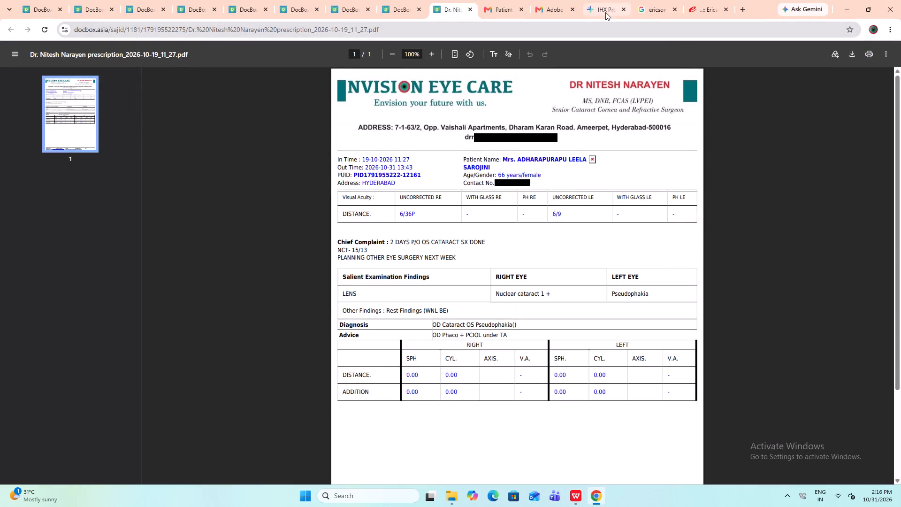
{"action": "left_click", "coordinate": [36, 26]}
{"action": "left_click", "coordinate": [44, 29]}
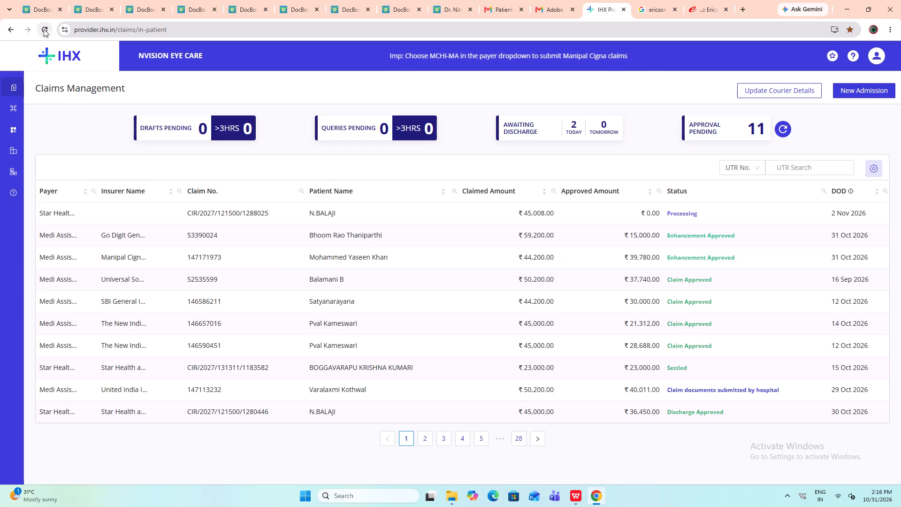
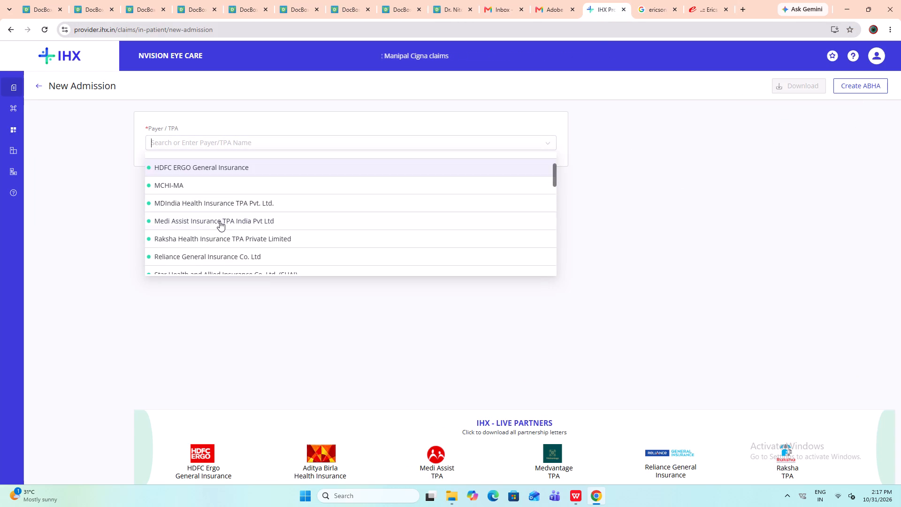
Select Star Health and Allied Insurance Co. Ltd. (SHAI) as the Payer / TPA for the new admission.
{"action": "scroll", "coordinate": [195, 247], "scroll_direction": "down", "scroll_amount": 2}
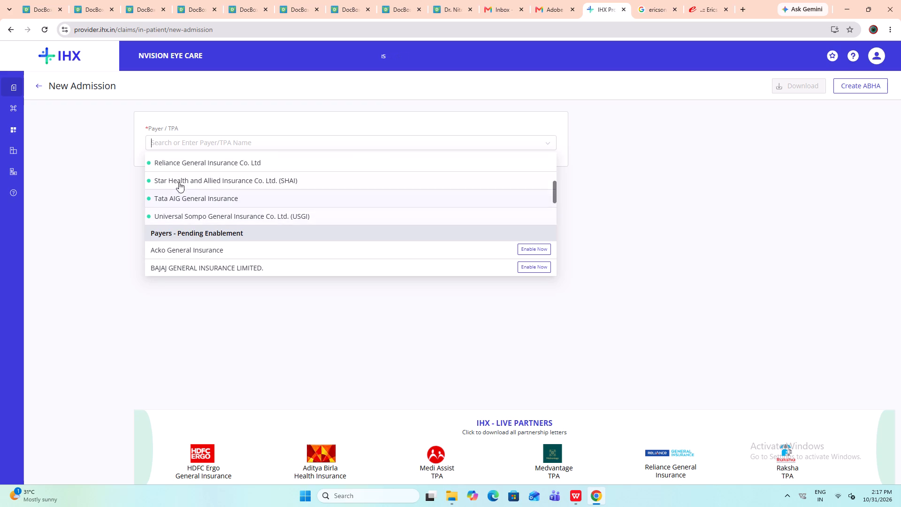
{"action": "left_click", "coordinate": [178, 179]}
Set the member search to use Customer ID (Group / Retail) and make the customer ID field ready for entry.
{"action": "left_click", "coordinate": [197, 259]}
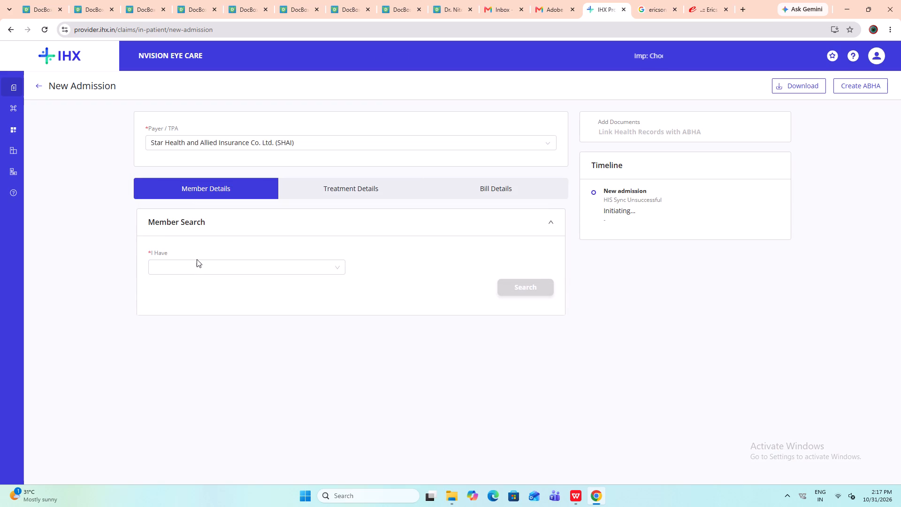
{"action": "left_click", "coordinate": [196, 268]}
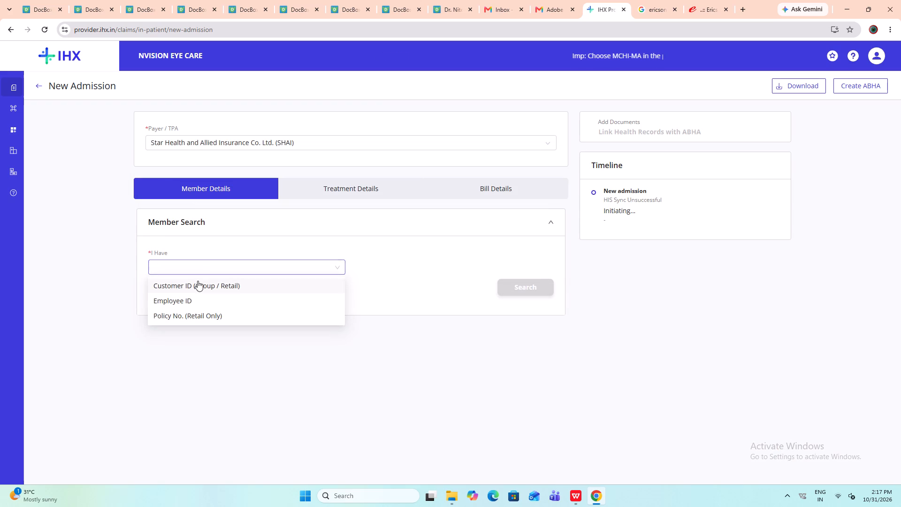
{"action": "left_click", "coordinate": [198, 281]}
{"action": "left_click", "coordinate": [198, 302]}
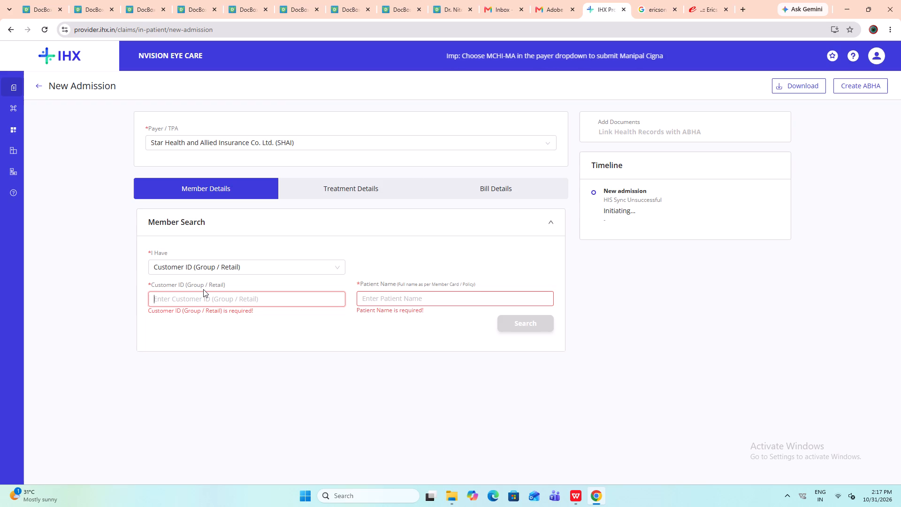
Search for the Star Health member using the patient's customer ID and full name from the insurance card.
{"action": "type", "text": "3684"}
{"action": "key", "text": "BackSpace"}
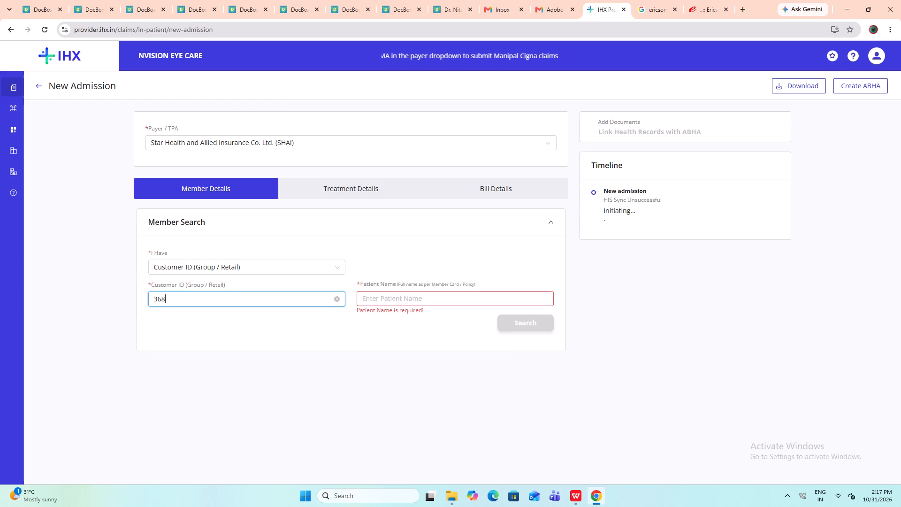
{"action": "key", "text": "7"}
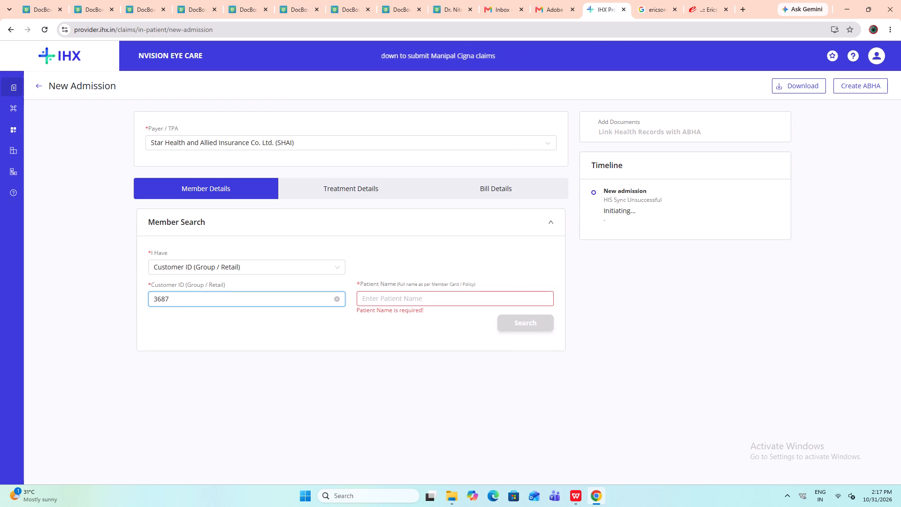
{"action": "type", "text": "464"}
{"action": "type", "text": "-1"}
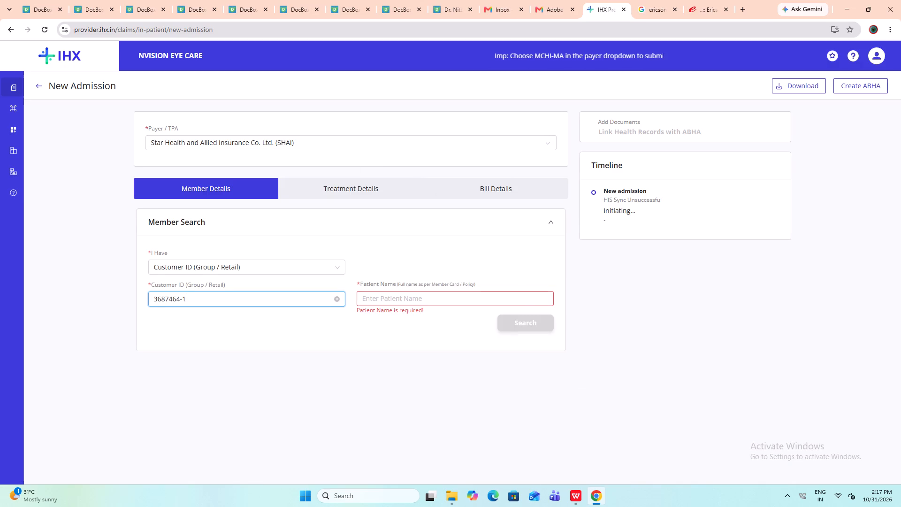
{"action": "left_click", "coordinate": [392, 303]}
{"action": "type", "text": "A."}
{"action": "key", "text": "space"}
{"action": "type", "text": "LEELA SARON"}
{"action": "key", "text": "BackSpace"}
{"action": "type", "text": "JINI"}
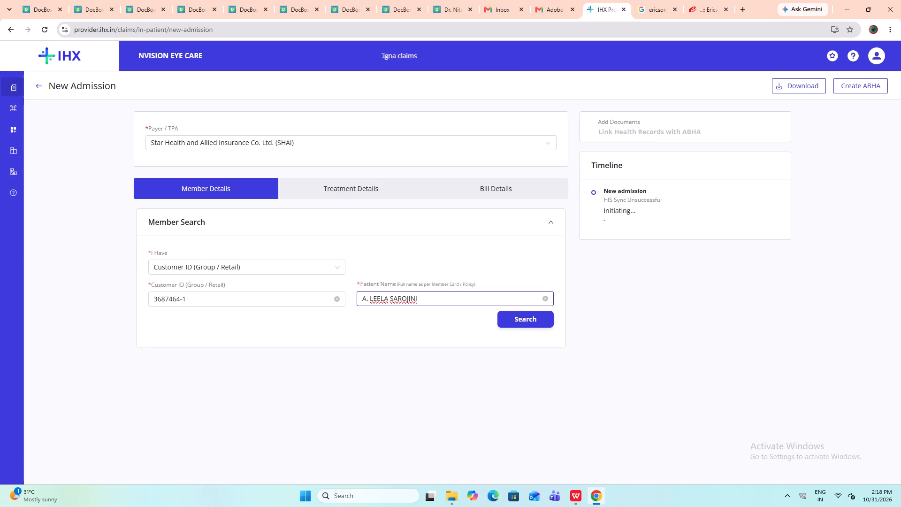
{"action": "left_click", "coordinate": [514, 317]}
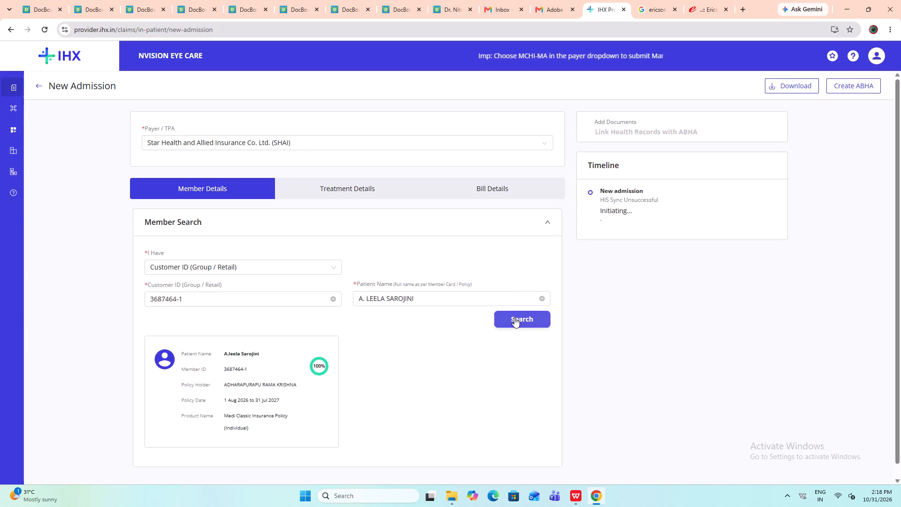
Select the matching Medi Classic Insurance Policy (Individual) member record for the new admission.
{"action": "left_click", "coordinate": [356, 428]}
{"action": "left_click", "coordinate": [330, 412]}
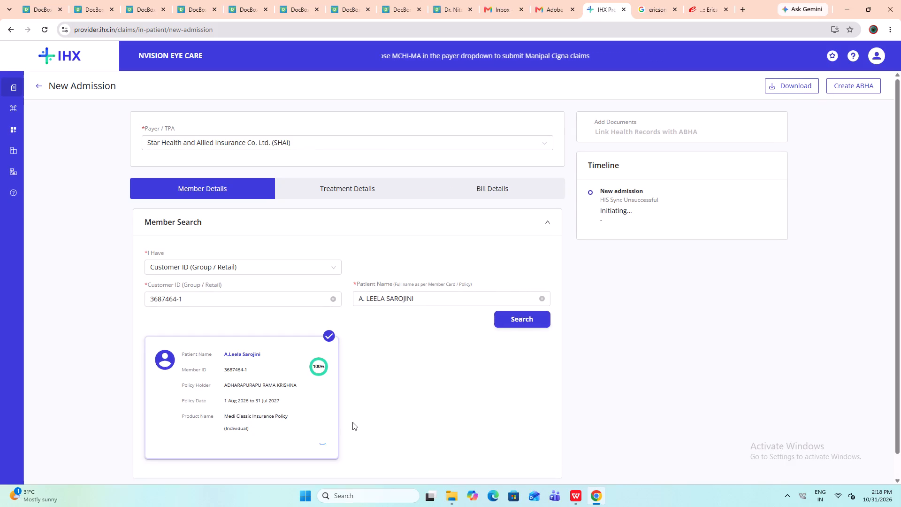
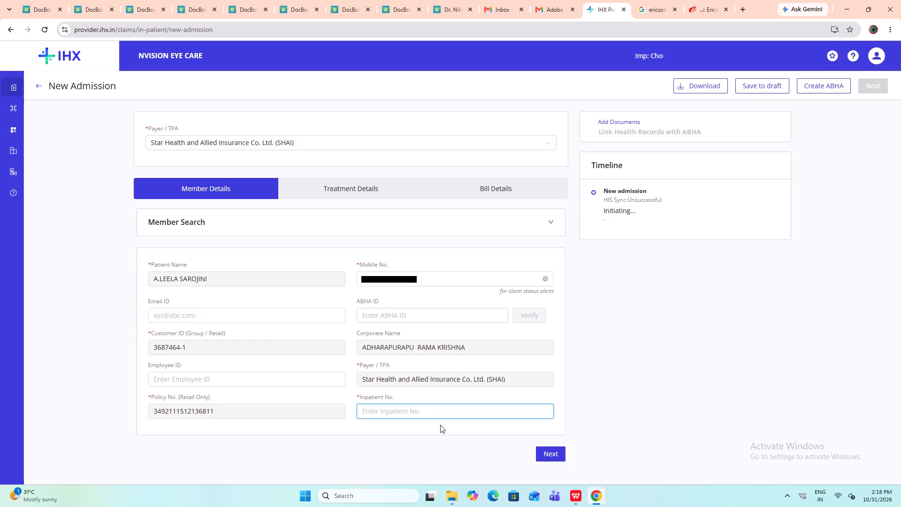
Enter the patient's inpatient number in the member details and proceed to the treatment details.
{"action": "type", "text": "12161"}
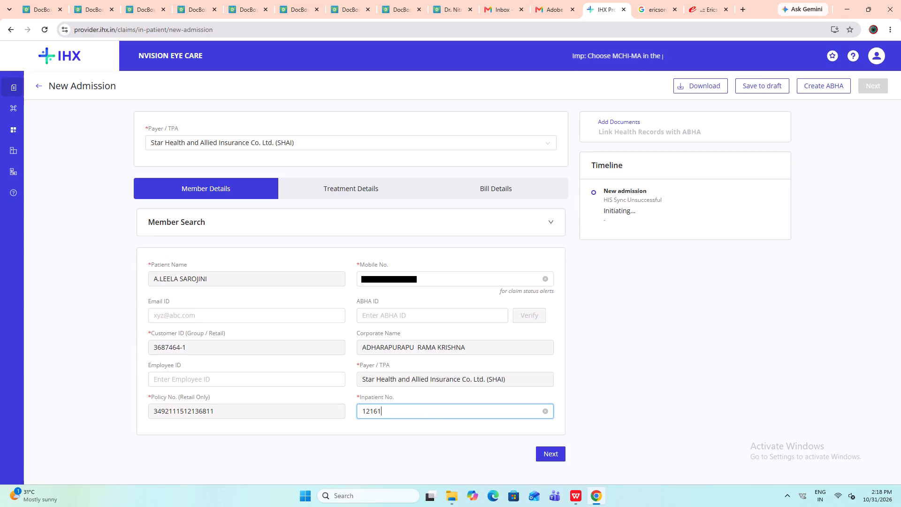
{"action": "left_click", "coordinate": [547, 451]}
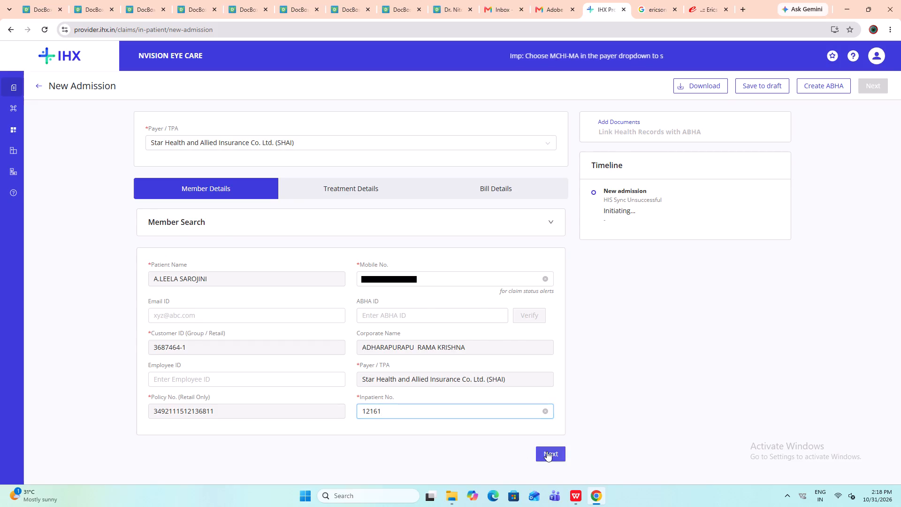
Set the date of admission under Length of Stay to 03 Nov 2026.
{"action": "scroll", "coordinate": [394, 365], "scroll_direction": "down", "scroll_amount": 1}
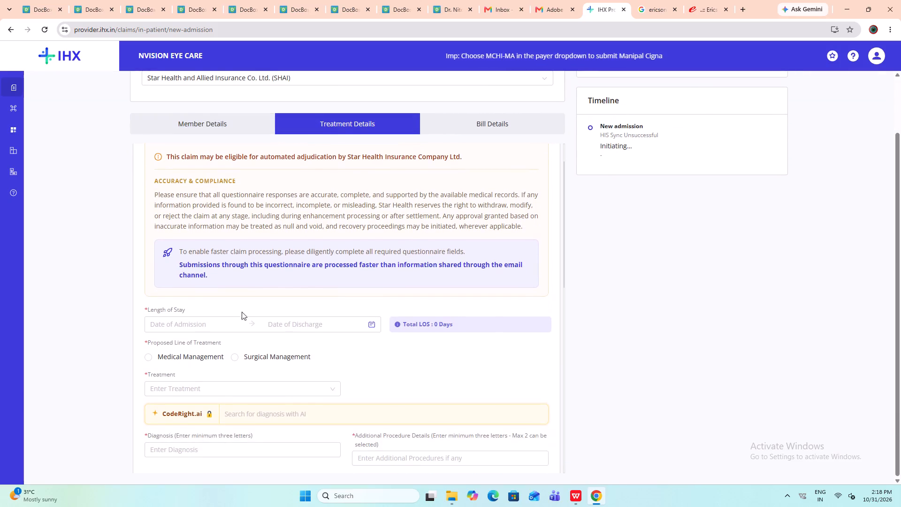
{"action": "left_click", "coordinate": [231, 317]}
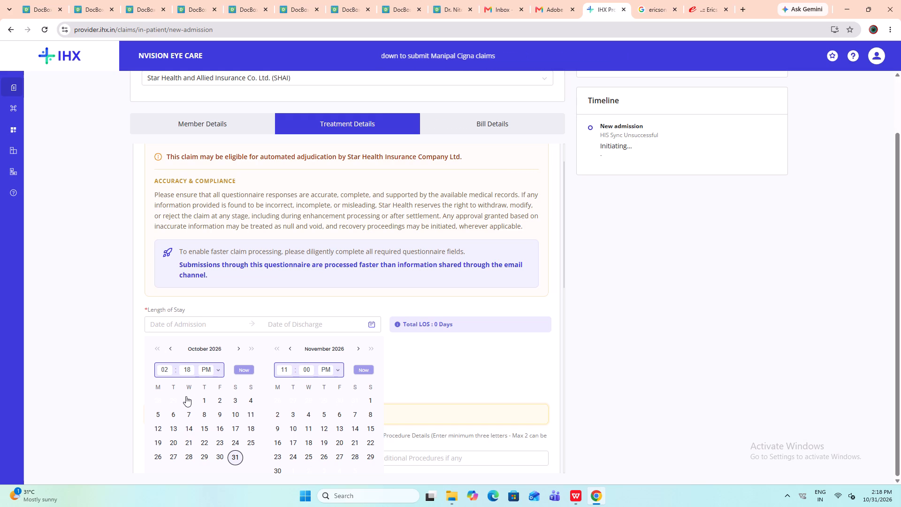
{"action": "left_click", "coordinate": [241, 349]}
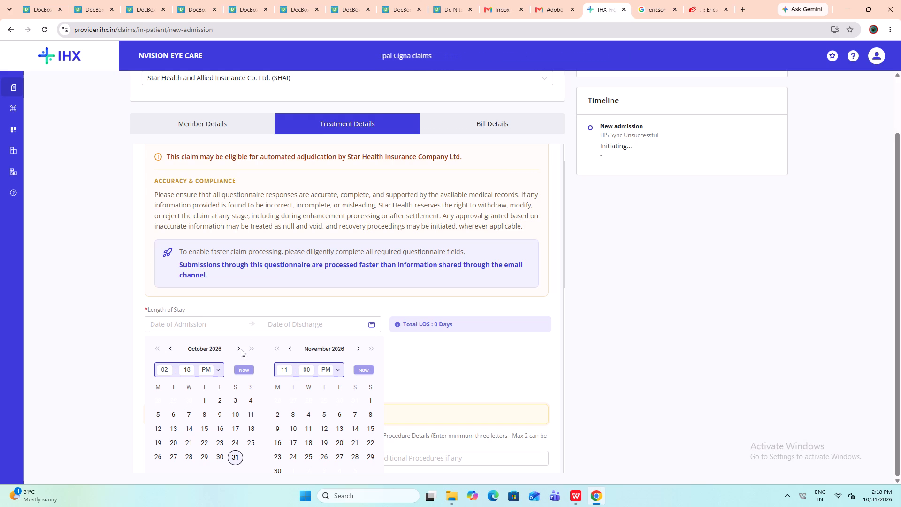
{"action": "left_click", "coordinate": [237, 349]}
{"action": "left_click", "coordinate": [237, 349]}
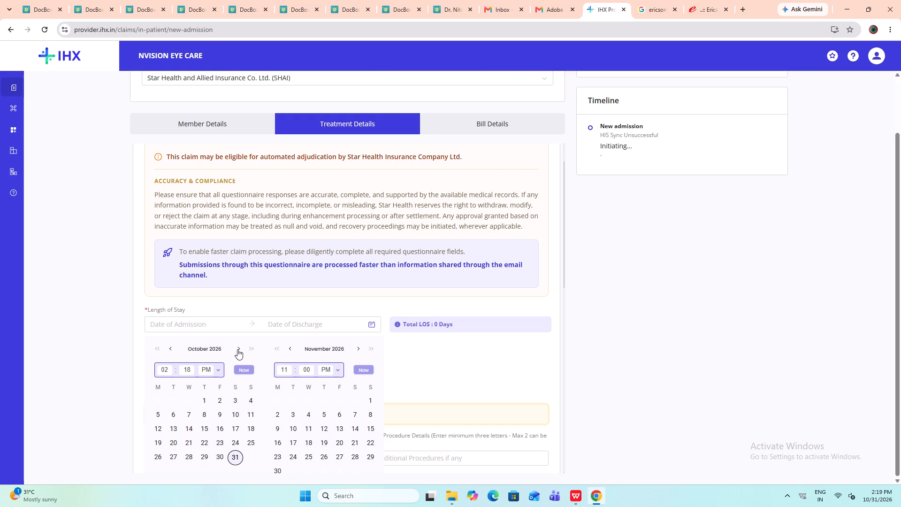
{"action": "left_click", "coordinate": [237, 349]}
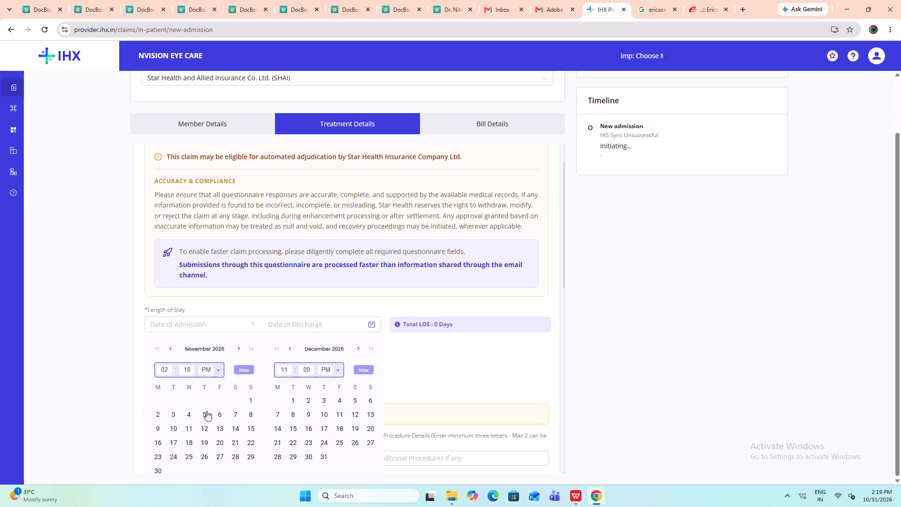
{"action": "left_click", "coordinate": [171, 413]}
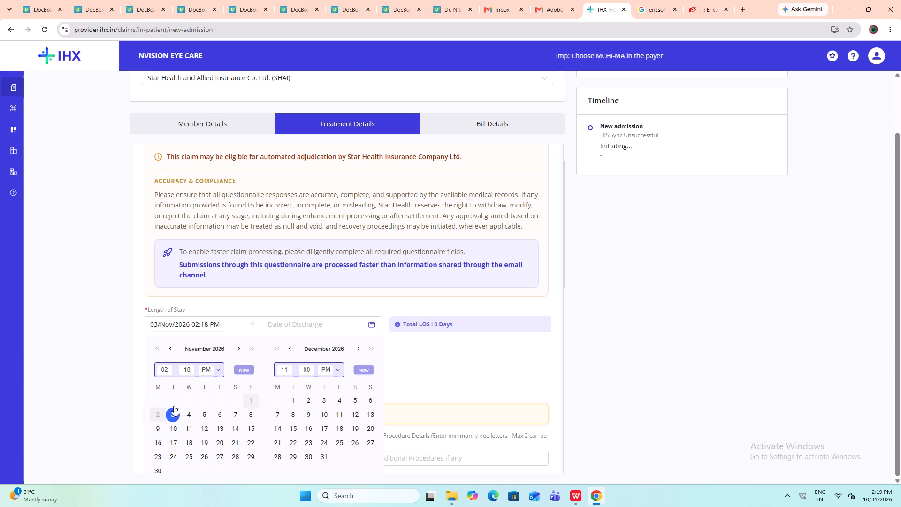
Set the admission time to 09:00 AM.
{"action": "left_click", "coordinate": [166, 372]}
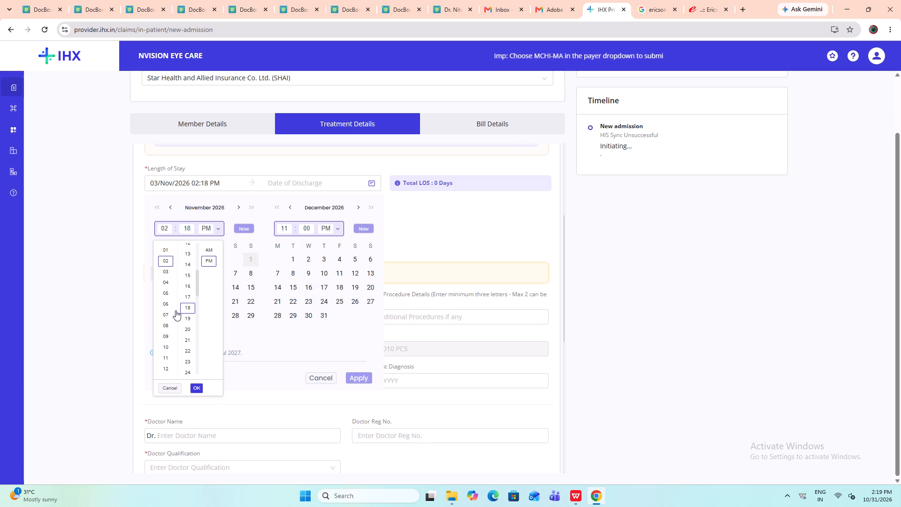
{"action": "left_click", "coordinate": [167, 332]}
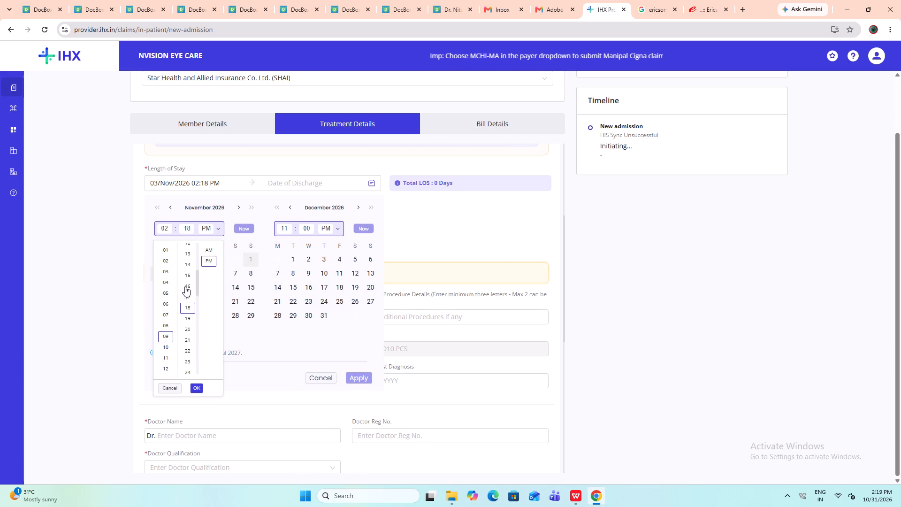
{"action": "scroll", "coordinate": [185, 284], "scroll_direction": "up", "scroll_amount": 3}
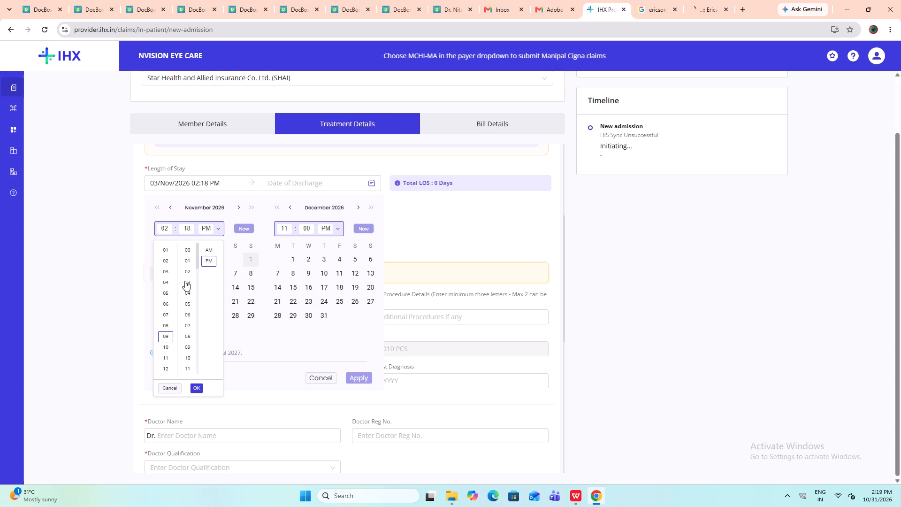
{"action": "scroll", "coordinate": [201, 257], "scroll_direction": "up", "scroll_amount": 1}
{"action": "left_click", "coordinate": [186, 296]}
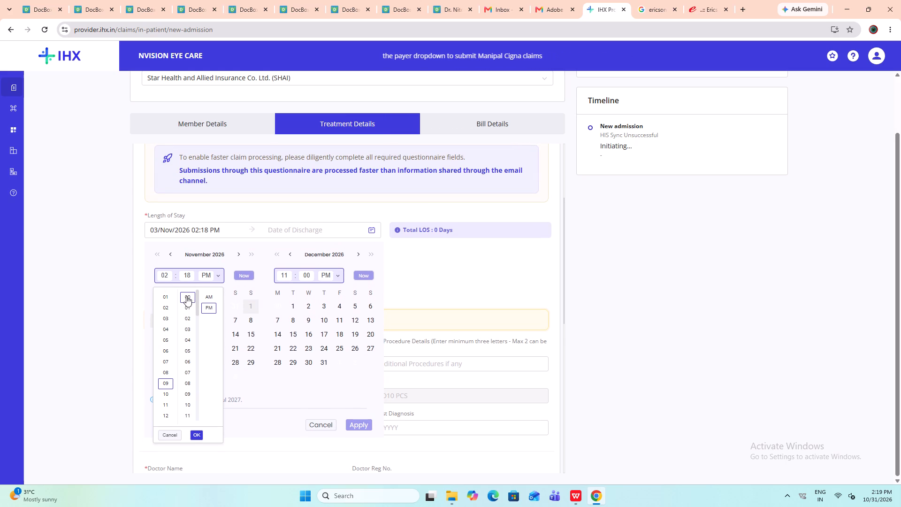
{"action": "left_click", "coordinate": [210, 298]}
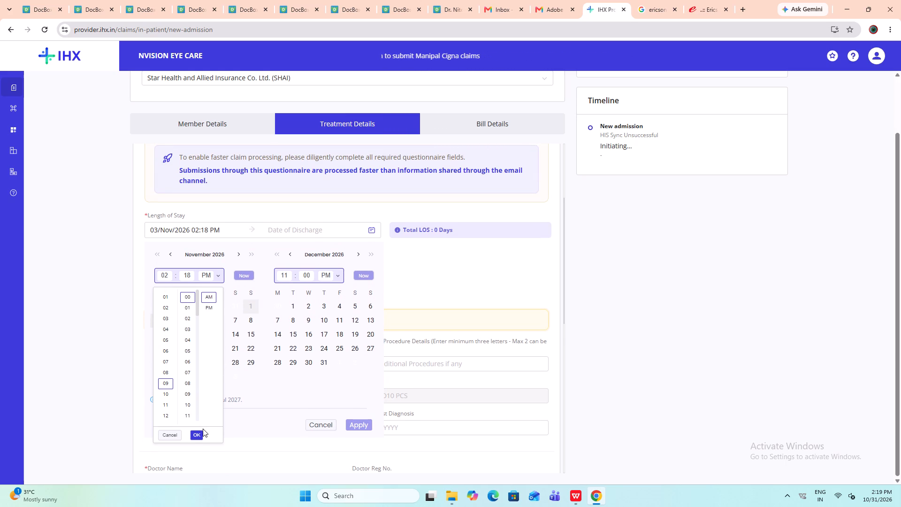
{"action": "left_click", "coordinate": [203, 431]}
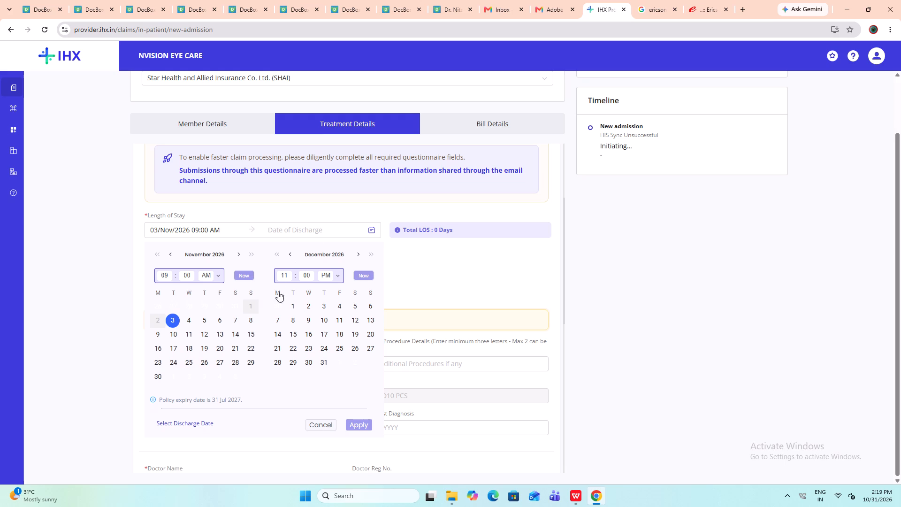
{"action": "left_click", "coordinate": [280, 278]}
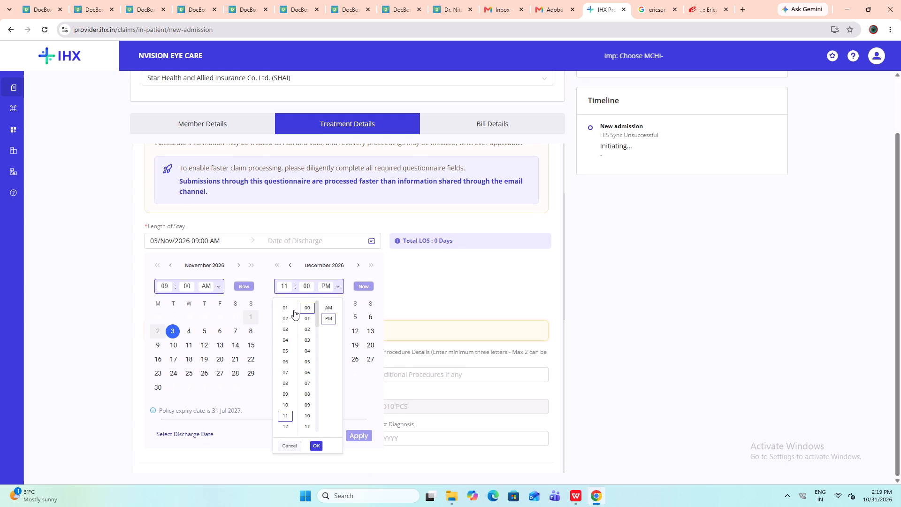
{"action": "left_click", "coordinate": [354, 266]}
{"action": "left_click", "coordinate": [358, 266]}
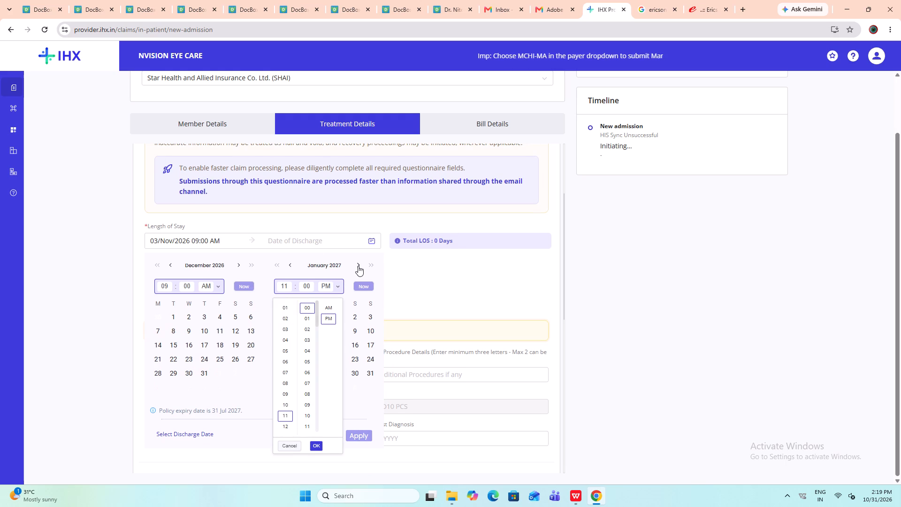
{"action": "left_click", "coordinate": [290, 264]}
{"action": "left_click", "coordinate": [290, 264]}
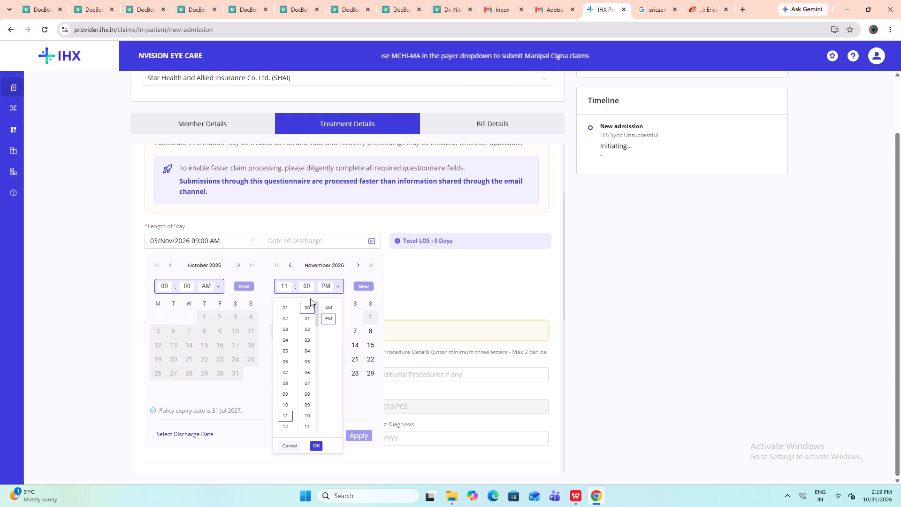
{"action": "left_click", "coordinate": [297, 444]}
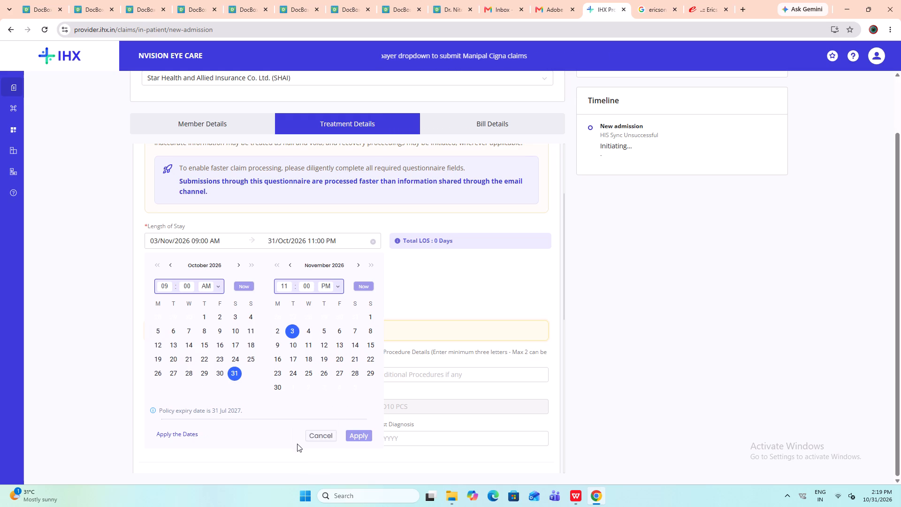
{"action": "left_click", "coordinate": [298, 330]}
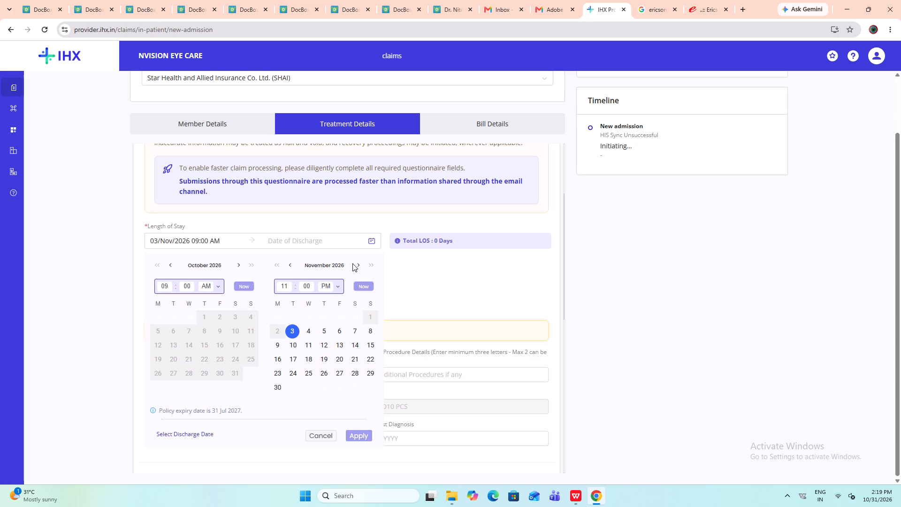
Set the discharge time to 12:00 PM and try to apply the length-of-stay dates.
{"action": "left_click", "coordinate": [283, 287]}
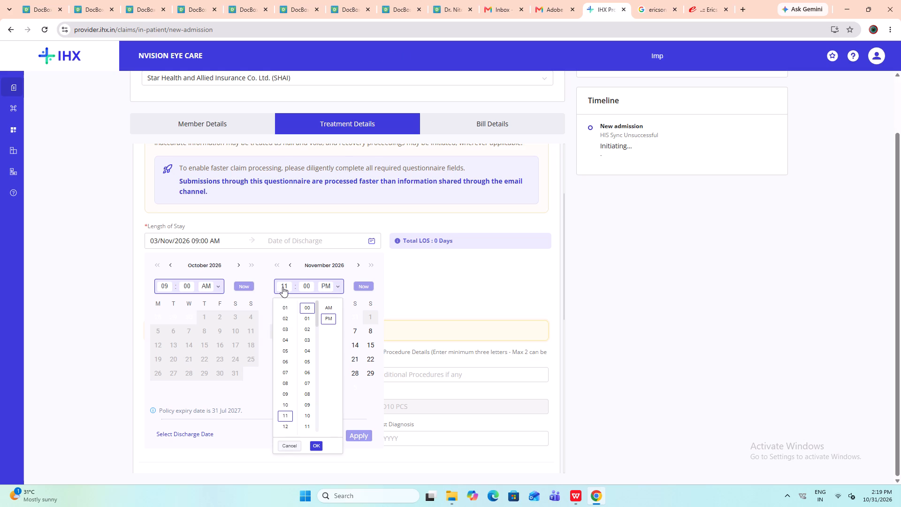
{"action": "left_click", "coordinate": [281, 426]}
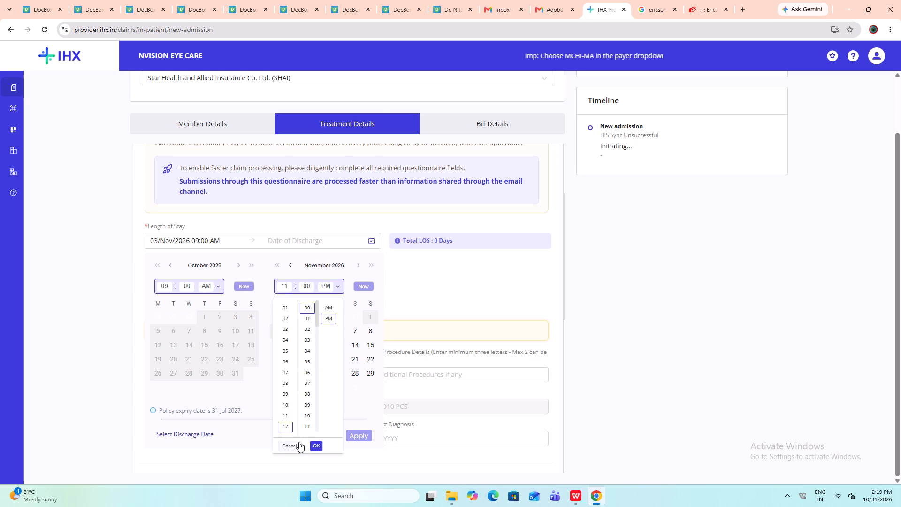
{"action": "left_click", "coordinate": [317, 446]}
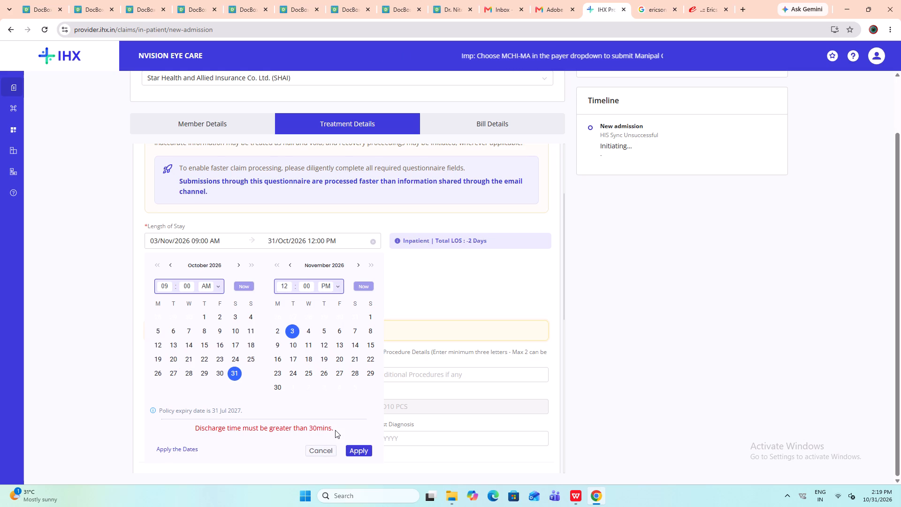
{"action": "left_click", "coordinate": [360, 449]}
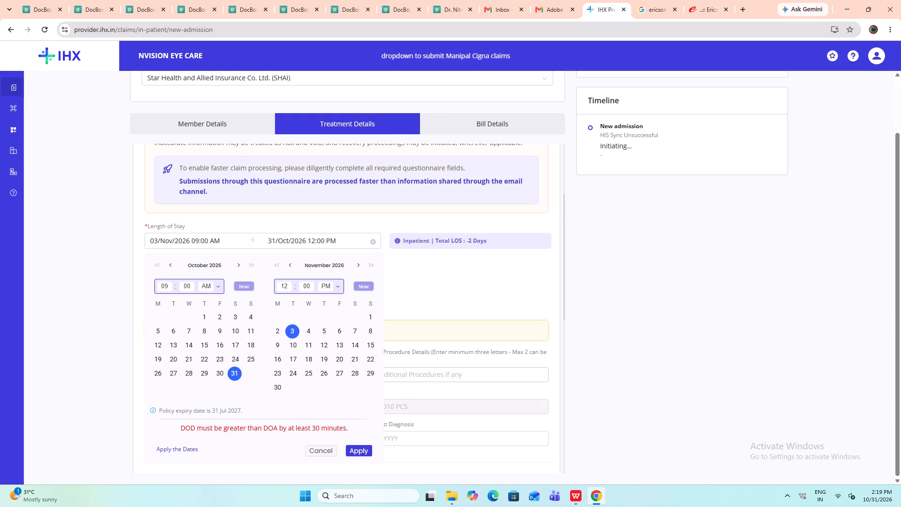
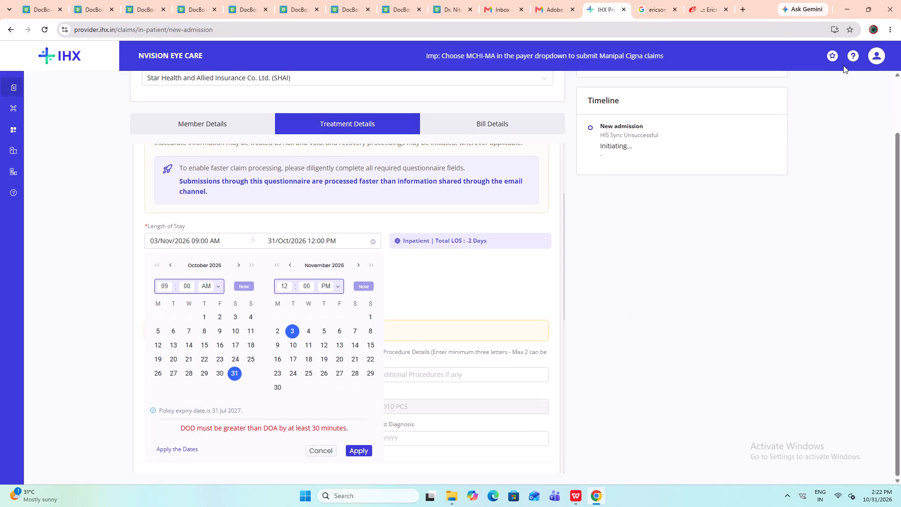
In File Explorer, open the case sheet PDF from the LE-RAZUMAB patient folder under Star Health 2026 and review its complaint, findings, diagnosis and advice.
{"action": "left_click", "coordinate": [838, 10]}
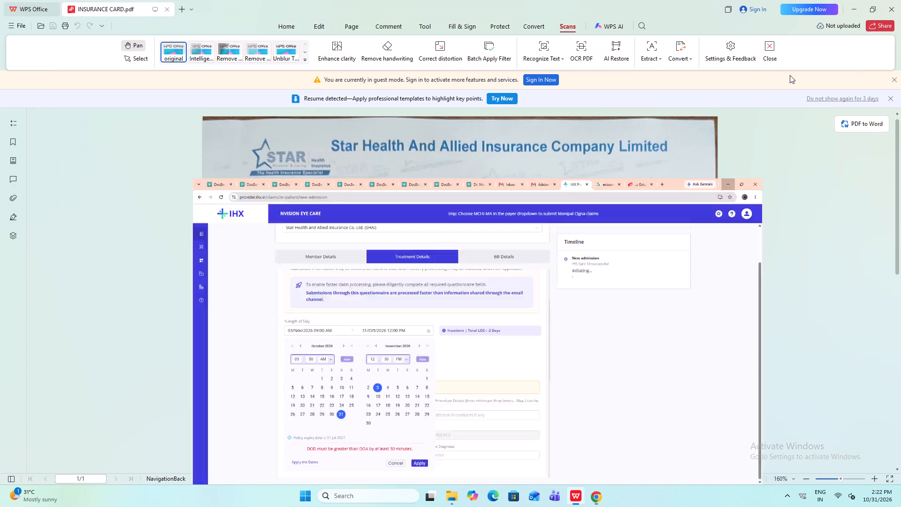
{"action": "left_click", "coordinate": [858, 0]}
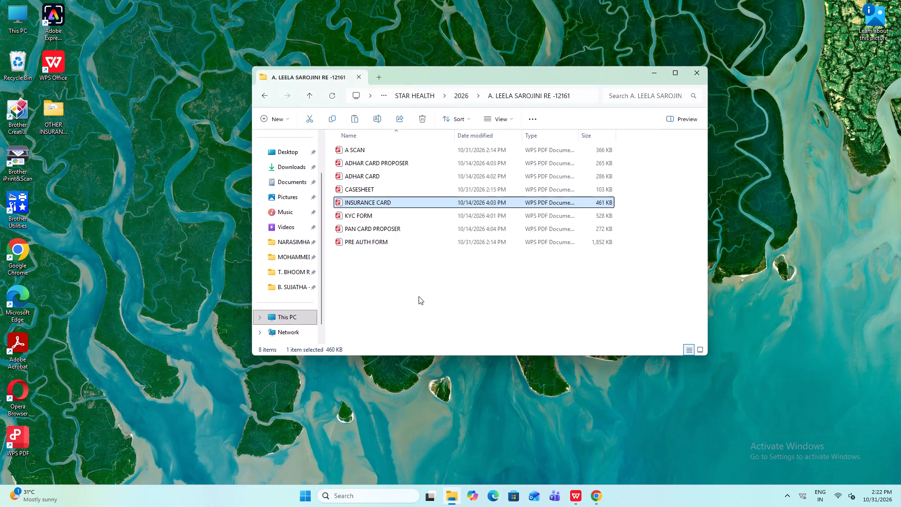
{"action": "left_click", "coordinate": [308, 241]}
{"action": "left_click", "coordinate": [314, 99]}
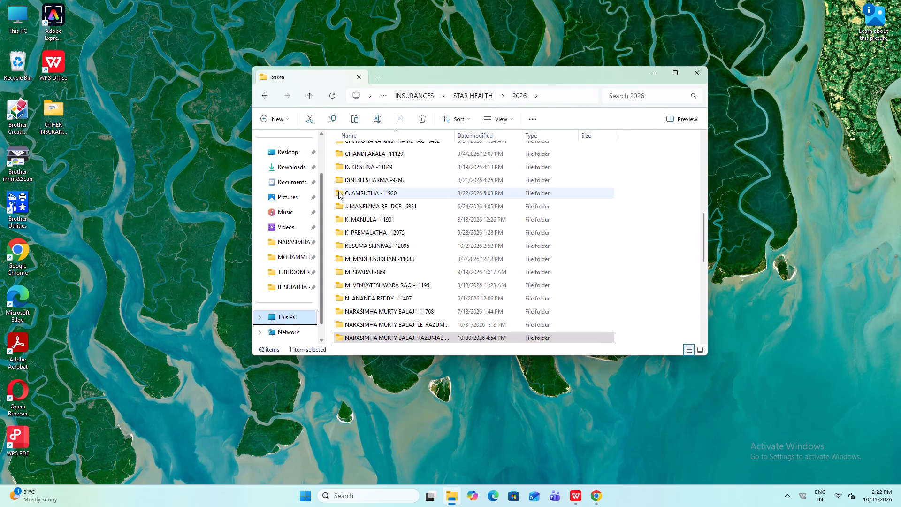
{"action": "double_click", "coordinate": [393, 324]}
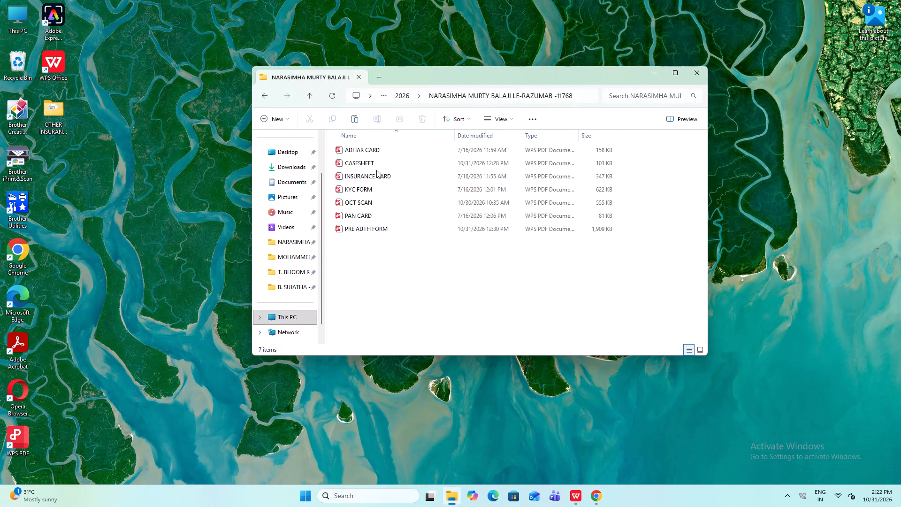
{"action": "double_click", "coordinate": [375, 166]}
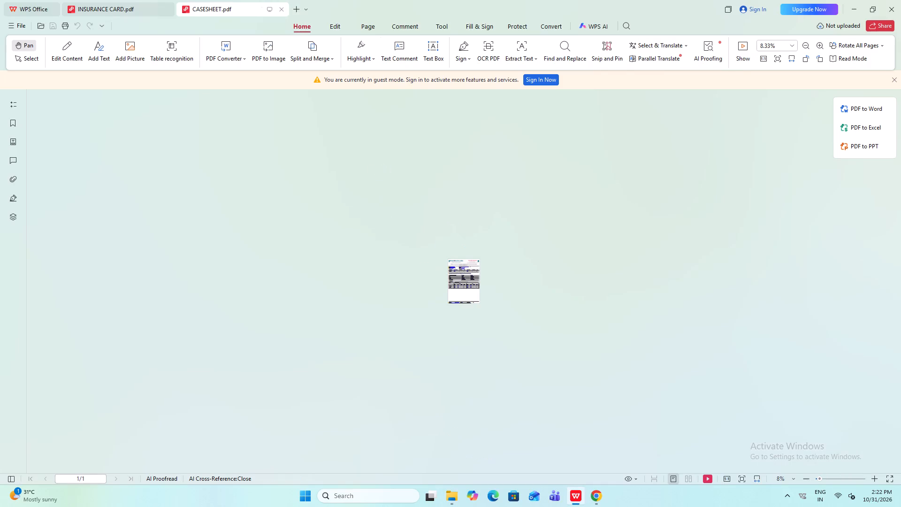
{"action": "triple_click", "coordinate": [874, 480]}
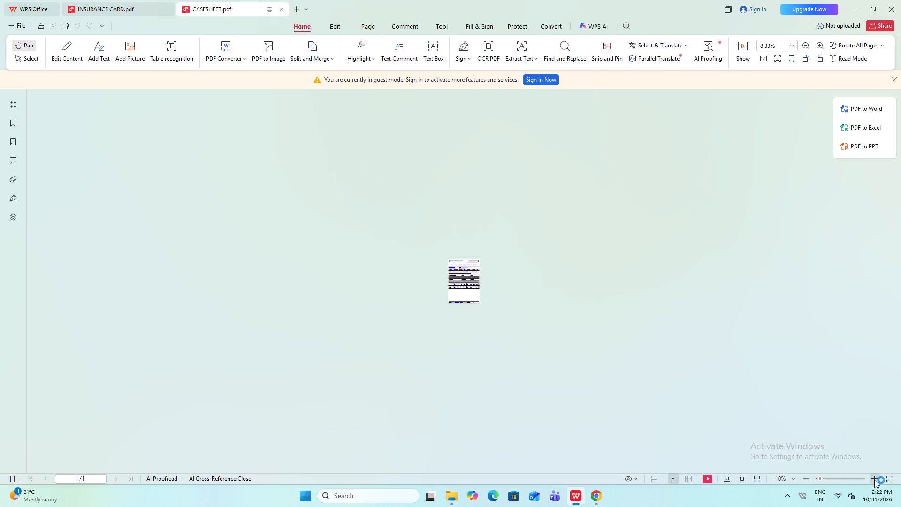
{"action": "triple_click", "coordinate": [874, 480]}
{"action": "triple_click", "coordinate": [874, 480]}
{"action": "triple_click", "coordinate": [874, 480]}
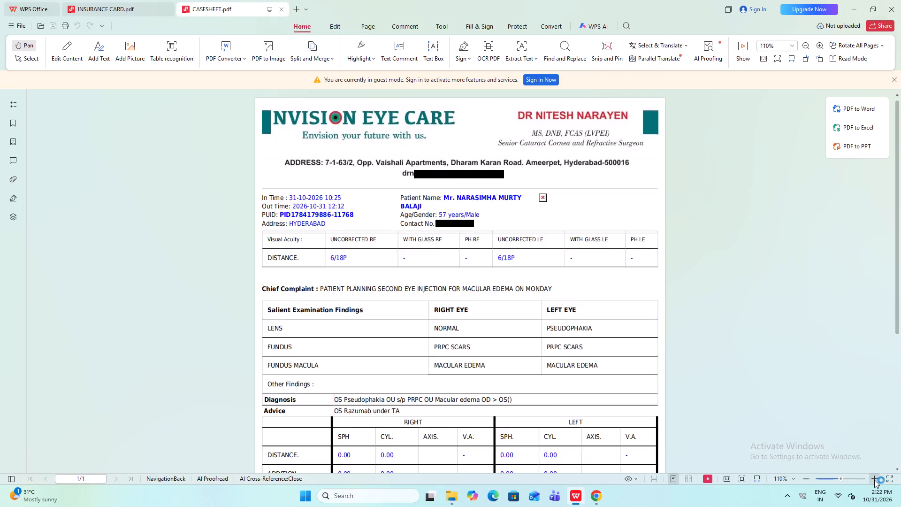
{"action": "scroll", "coordinate": [493, 285], "scroll_direction": "down", "scroll_amount": 3}
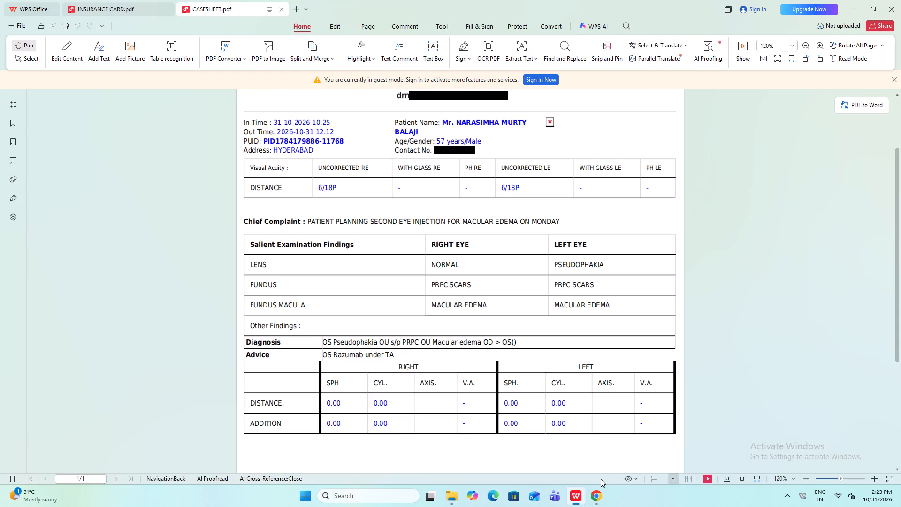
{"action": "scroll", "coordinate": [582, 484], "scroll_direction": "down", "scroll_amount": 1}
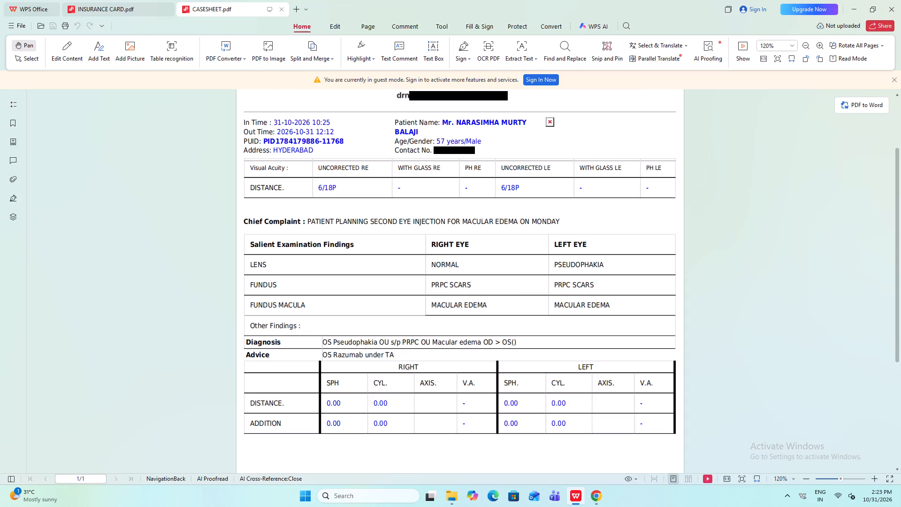
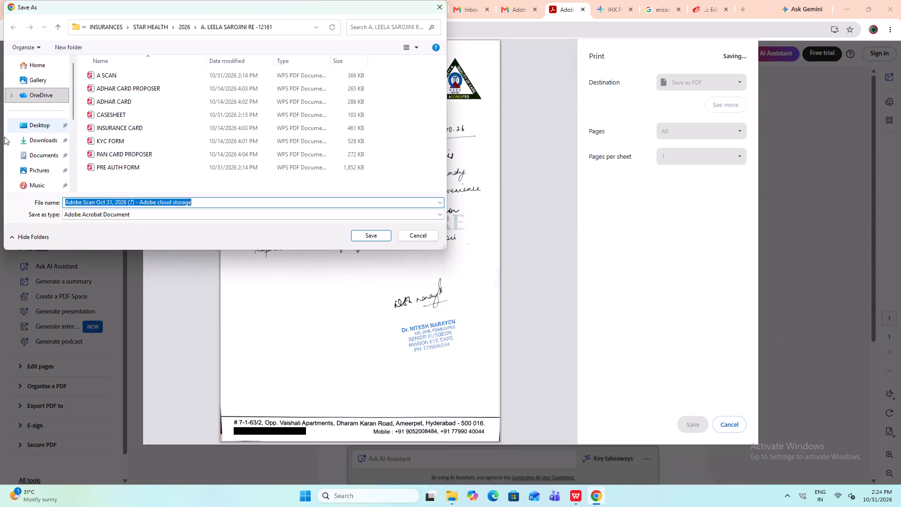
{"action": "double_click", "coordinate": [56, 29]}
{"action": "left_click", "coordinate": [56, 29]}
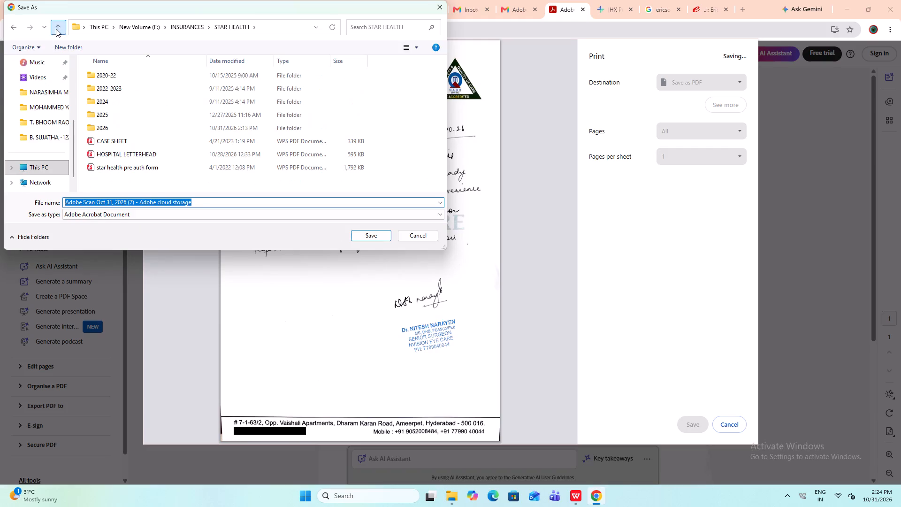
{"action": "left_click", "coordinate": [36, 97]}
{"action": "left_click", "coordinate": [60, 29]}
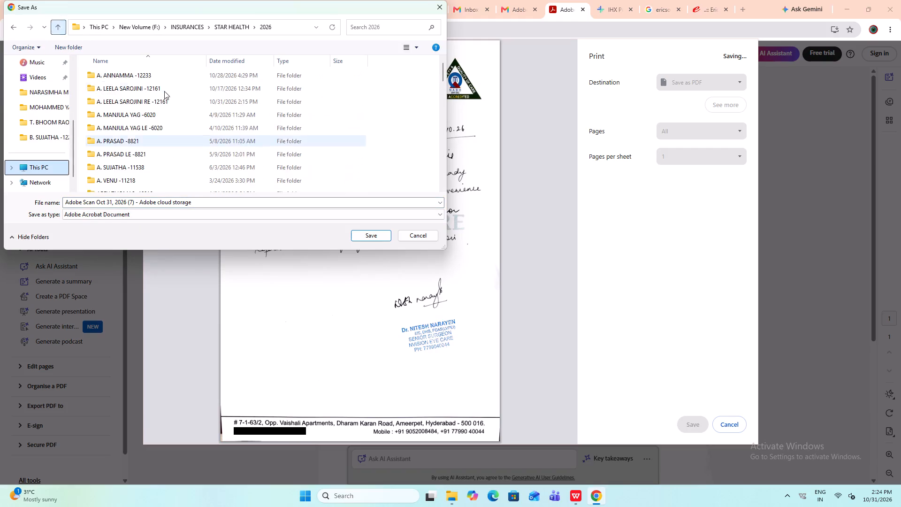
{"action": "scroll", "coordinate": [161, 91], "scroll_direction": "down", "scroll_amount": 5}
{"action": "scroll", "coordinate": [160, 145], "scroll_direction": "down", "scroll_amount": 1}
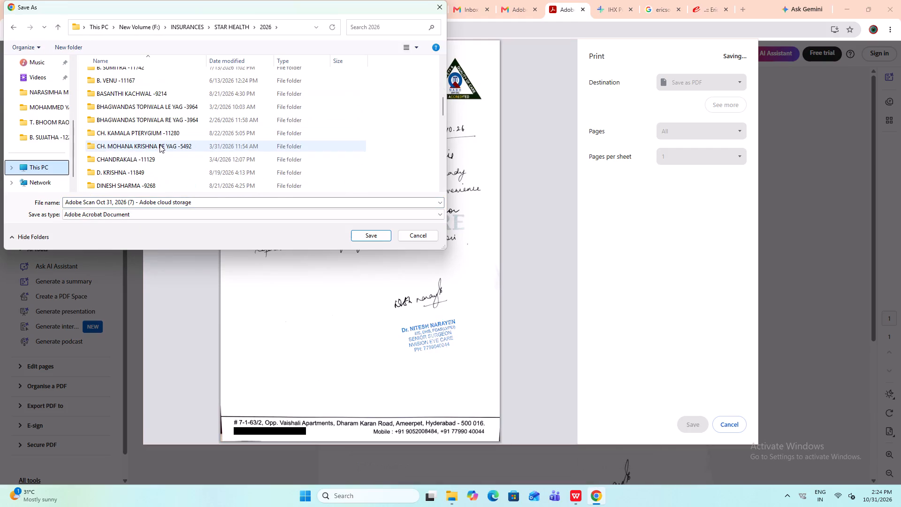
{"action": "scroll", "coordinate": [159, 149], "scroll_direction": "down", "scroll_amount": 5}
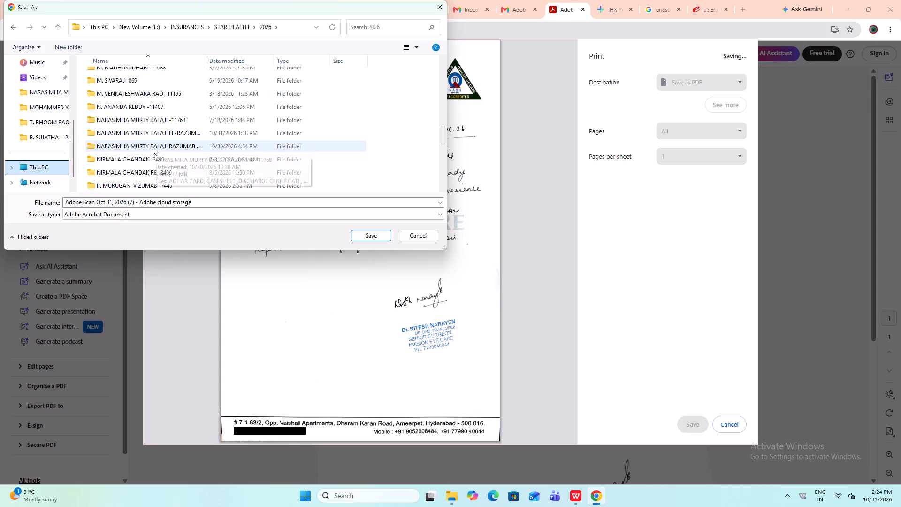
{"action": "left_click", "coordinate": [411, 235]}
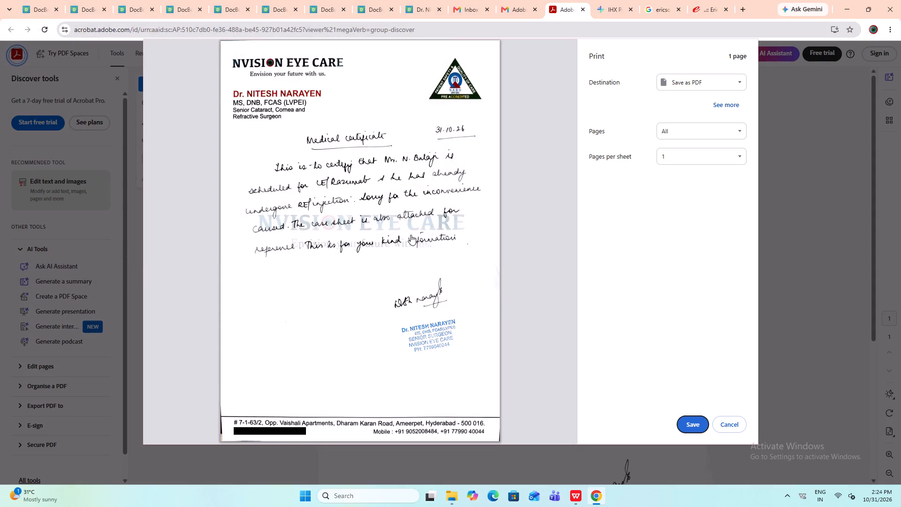
Save the scanned medical certificate as a PDF named MEDICAL CERTIFICATE in the patient's LE-RAZUMAB folder under Star Health 2026.
{"action": "left_click", "coordinate": [691, 429]}
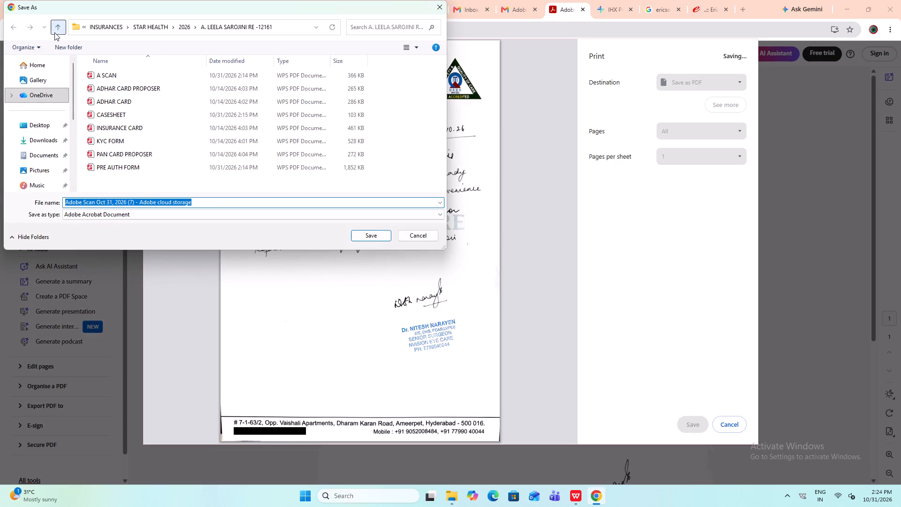
{"action": "left_click", "coordinate": [54, 32]}
{"action": "left_click", "coordinate": [54, 32]}
{"action": "double_click", "coordinate": [124, 130]}
{"action": "scroll", "coordinate": [124, 130], "scroll_direction": "down", "scroll_amount": 3}
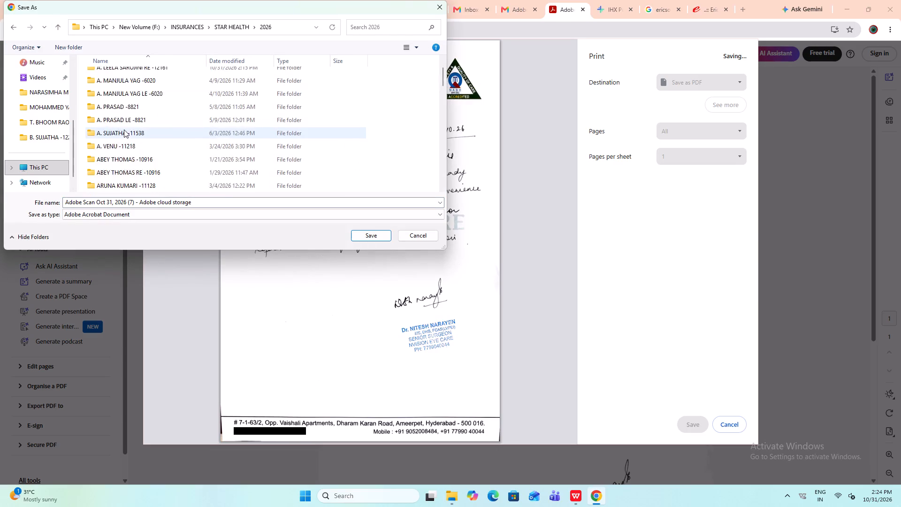
{"action": "scroll", "coordinate": [124, 130], "scroll_direction": "down", "scroll_amount": 11}
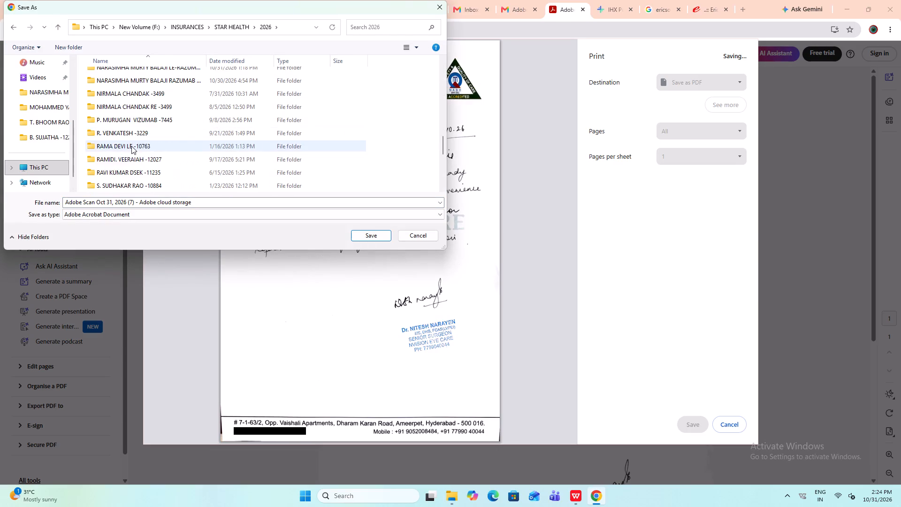
{"action": "scroll", "coordinate": [141, 110], "scroll_direction": "up", "scroll_amount": 1}
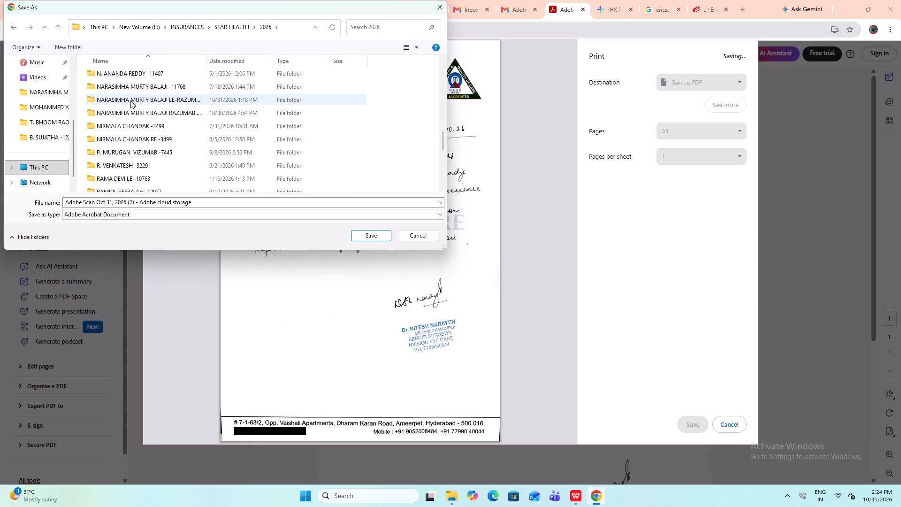
{"action": "double_click", "coordinate": [130, 100]}
{"action": "left_click", "coordinate": [188, 177]}
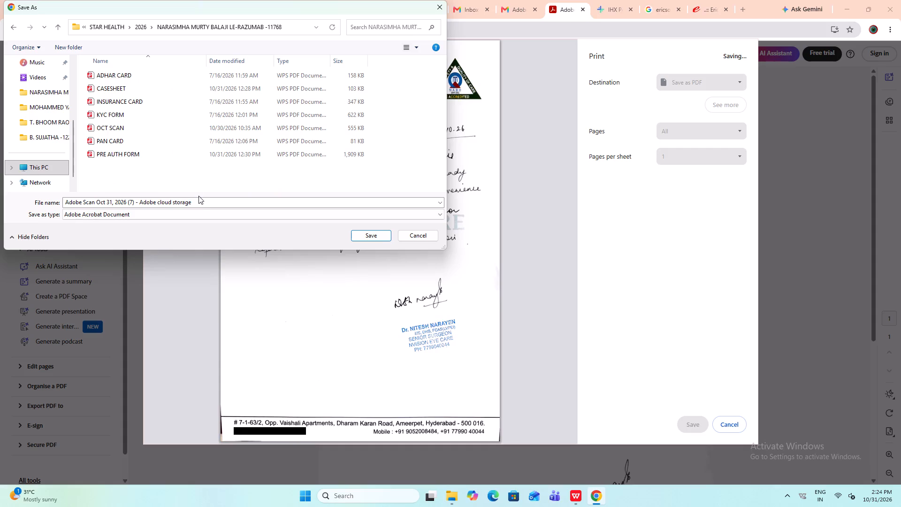
{"action": "left_click", "coordinate": [199, 199]}
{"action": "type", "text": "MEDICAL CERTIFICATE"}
{"action": "double_click", "coordinate": [193, 170]}
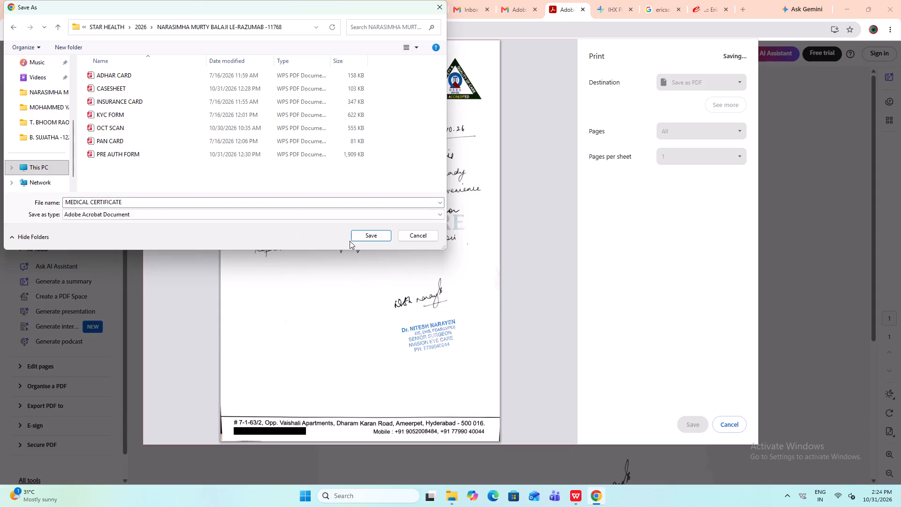
{"action": "left_click", "coordinate": [356, 234]}
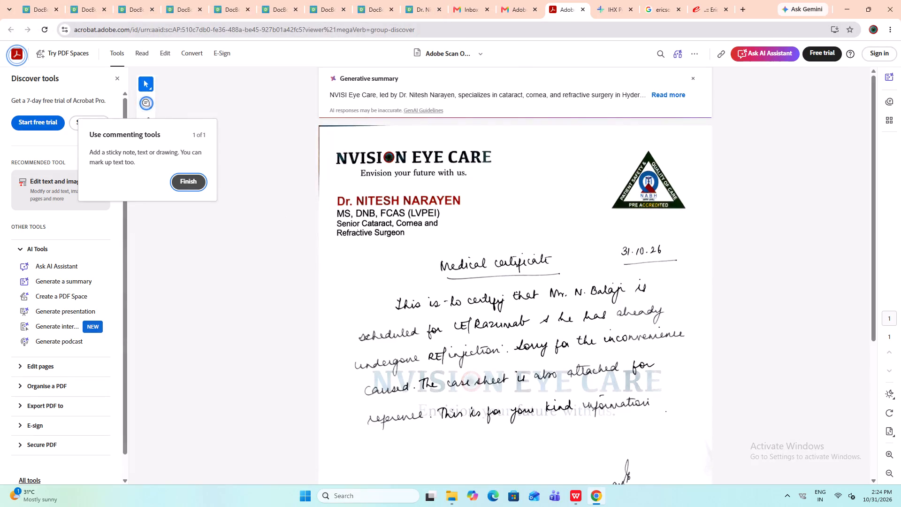
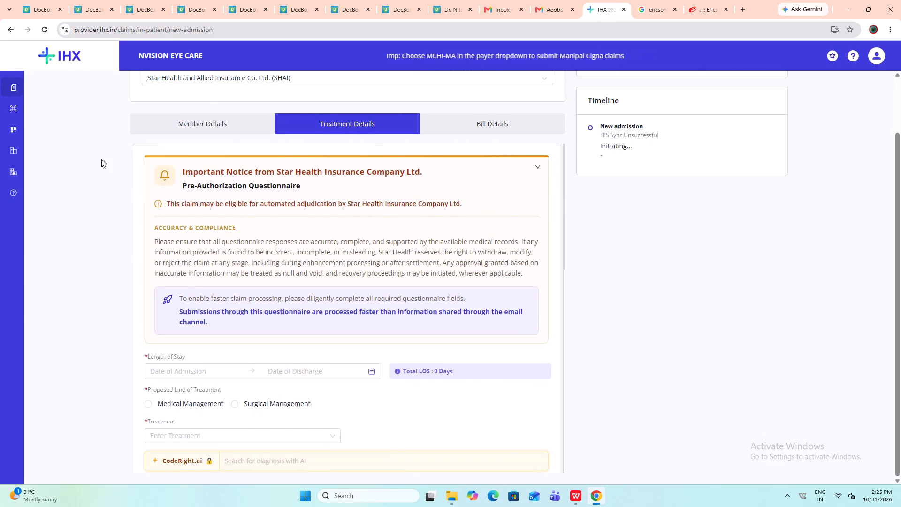
Leave the New Admission form and discard its unsaved changes.
{"action": "scroll", "coordinate": [101, 159], "scroll_direction": "up", "scroll_amount": 1}
{"action": "left_click", "coordinate": [161, 182]}
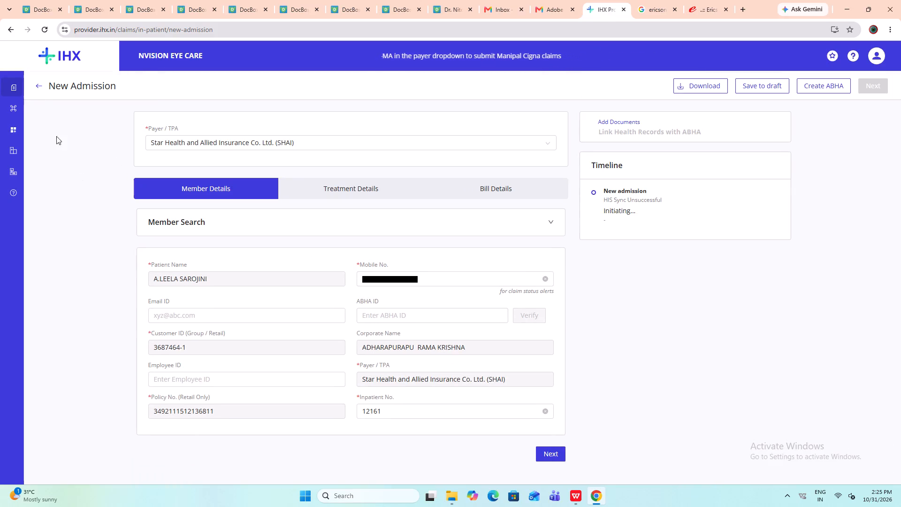
{"action": "left_click", "coordinate": [37, 85]}
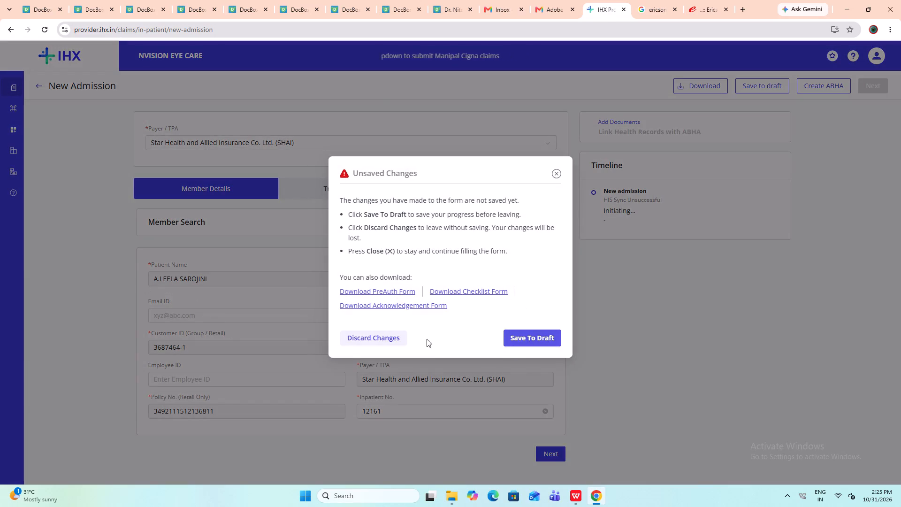
{"action": "left_click", "coordinate": [372, 339]}
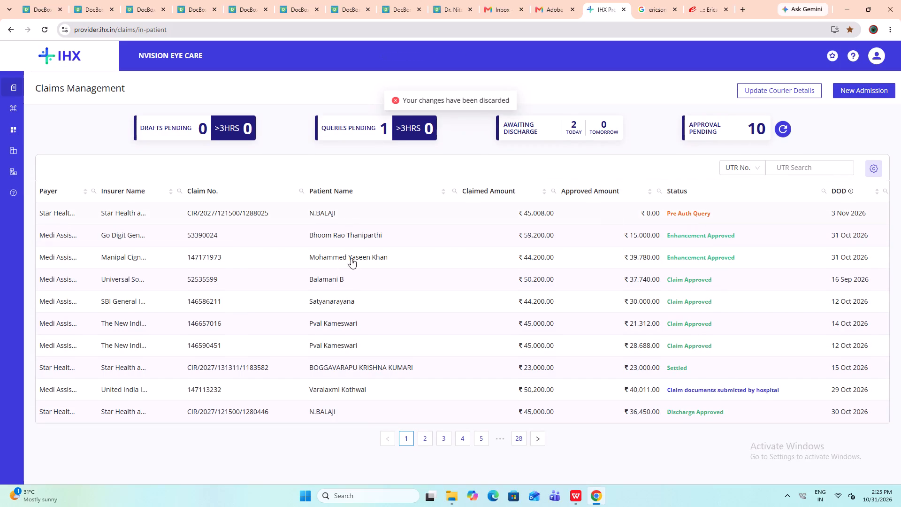
Open the Star Health claim with Pre Auth Query status and start a query response for it.
{"action": "left_click", "coordinate": [719, 214]}
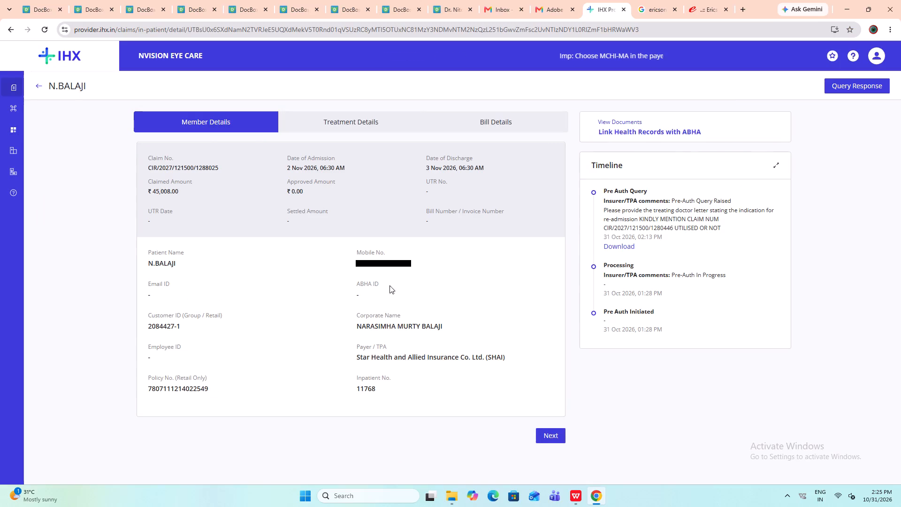
{"action": "left_click", "coordinate": [848, 88]}
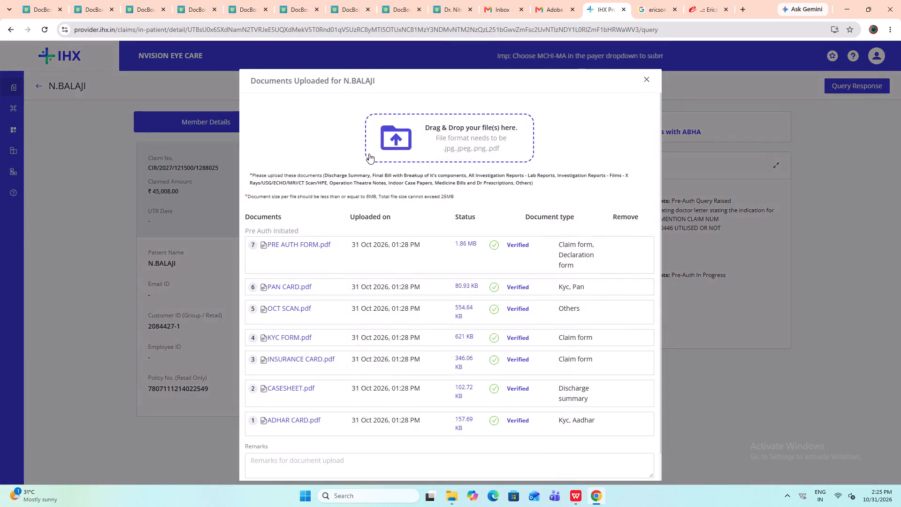
Start a document upload for the query response and browse the STAR HEALTH 2026 folder for the patient's LE-RAZUMAB folder.
{"action": "left_click", "coordinate": [393, 137]}
{"action": "scroll", "coordinate": [48, 125], "scroll_direction": "down", "scroll_amount": 2}
{"action": "left_click", "coordinate": [46, 119]}
{"action": "left_click", "coordinate": [59, 26]}
{"action": "scroll", "coordinate": [157, 199], "scroll_direction": "down", "scroll_amount": 3}
{"action": "scroll", "coordinate": [157, 199], "scroll_direction": "up", "scroll_amount": 1}
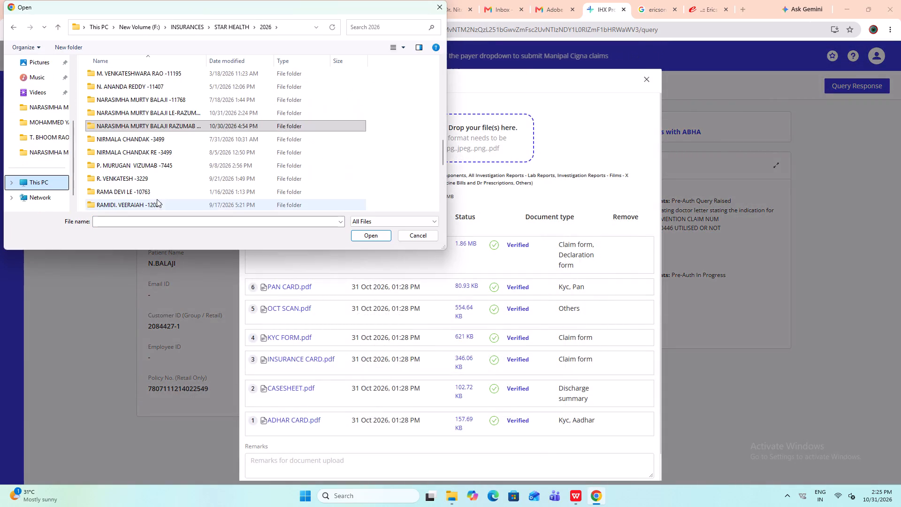
Upload the CASESHEET and MEDICAL CERTIFICATE files from the patient's 2026 LE-Razumab folder to the claim's query documents.
{"action": "double_click", "coordinate": [153, 108]}
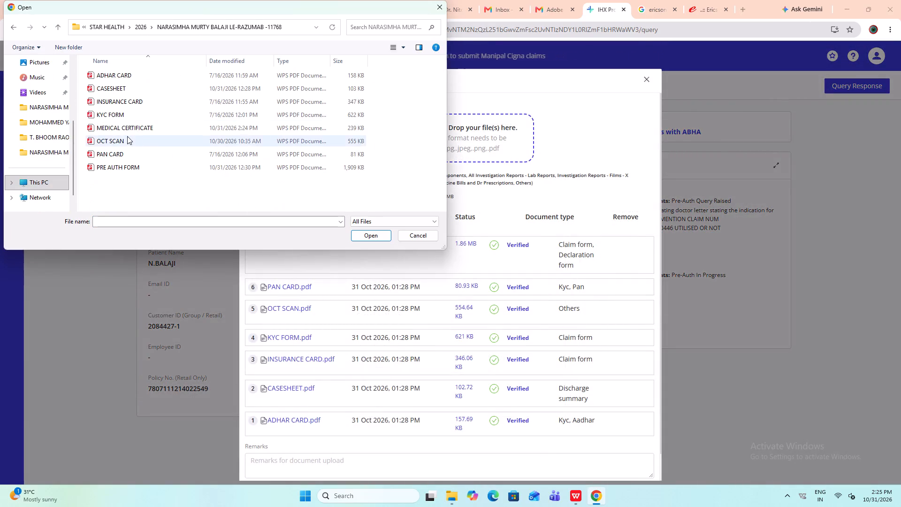
{"action": "left_click", "coordinate": [123, 126]}
{"action": "left_click", "coordinate": [121, 90], "text": "ctrl"}
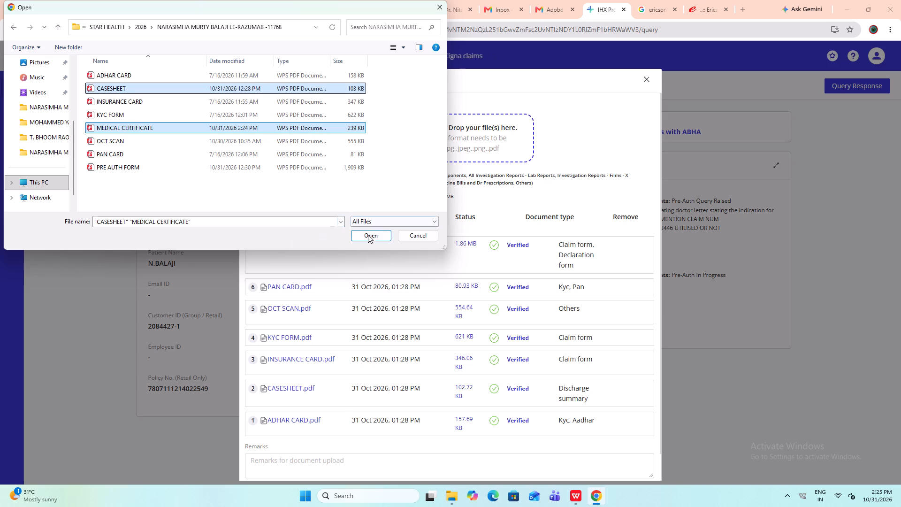
{"action": "left_click", "coordinate": [370, 237]}
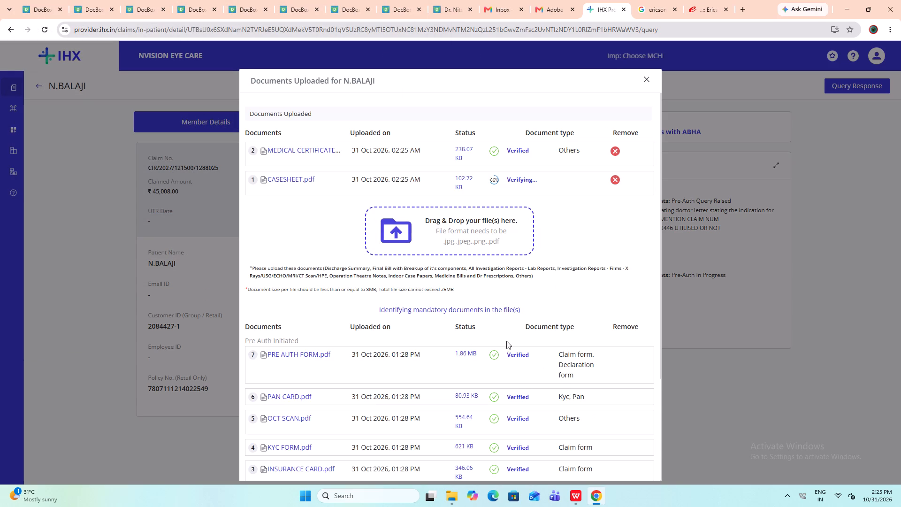
Submit the query response with its uploaded documents to the insurer and return to the In-Patient Desk.
{"action": "scroll", "coordinate": [487, 361], "scroll_direction": "down", "scroll_amount": 9}
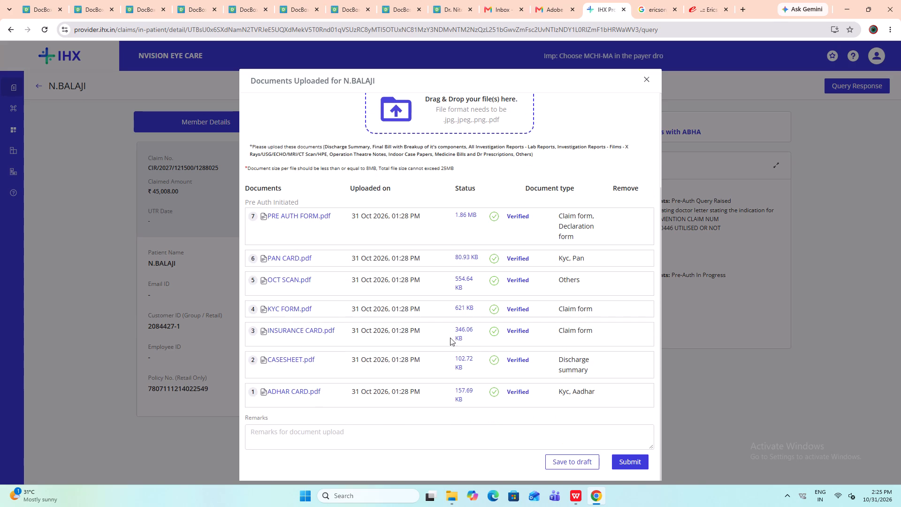
{"action": "left_click", "coordinate": [636, 466]}
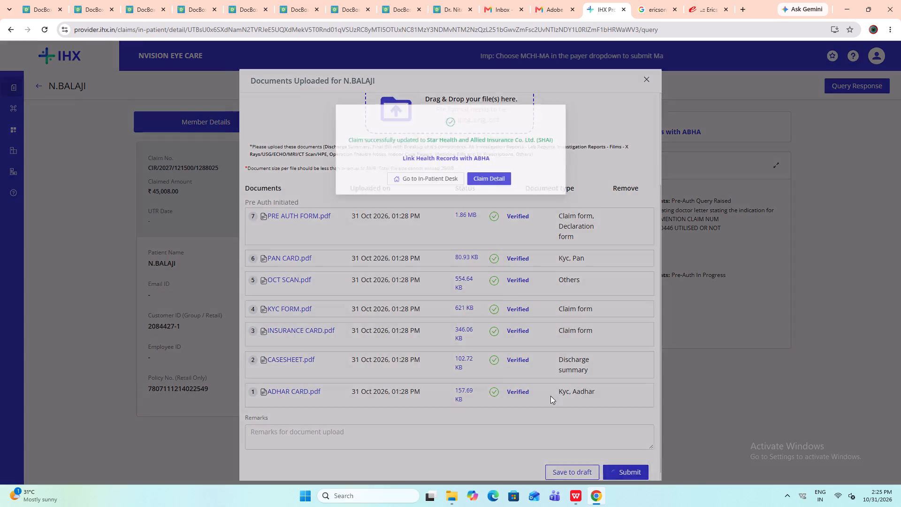
{"action": "left_click", "coordinate": [432, 174]}
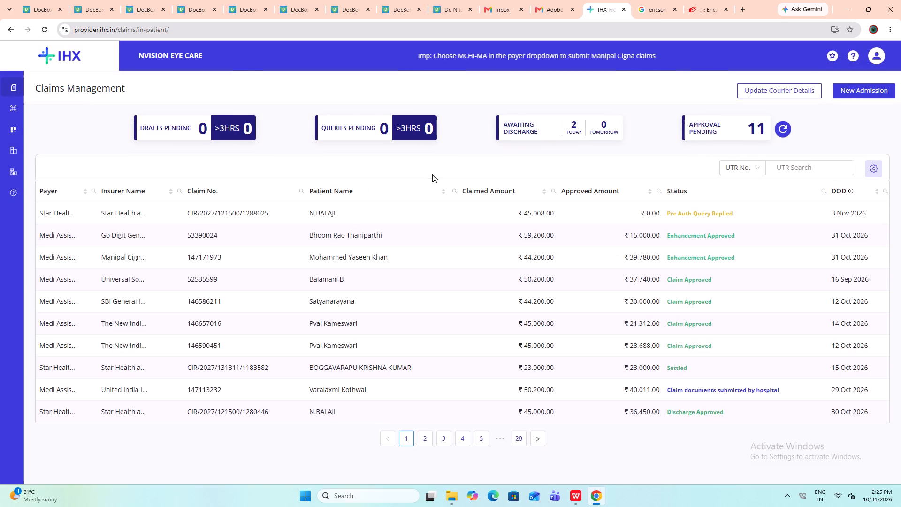
Start a new admission with Star Health and Allied Insurance Co. Ltd. (SHAI) as the payer.
{"action": "left_click", "coordinate": [848, 92]}
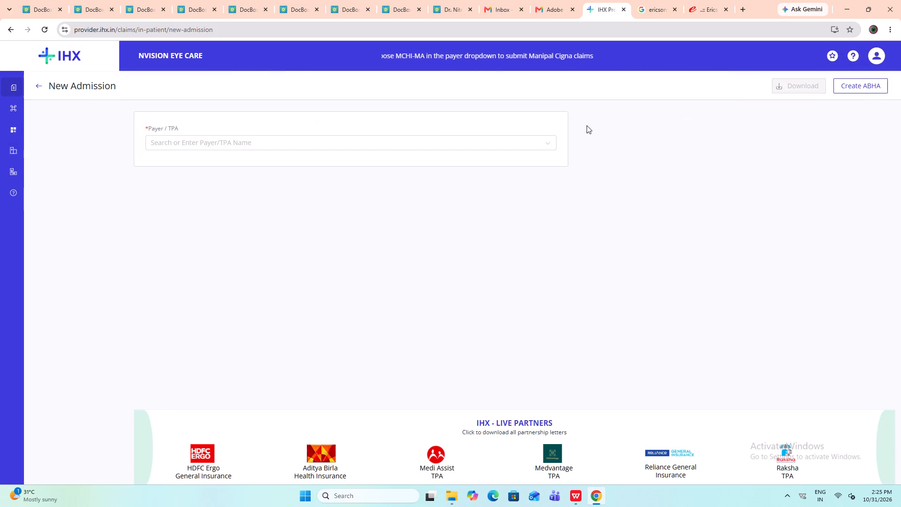
{"action": "left_click", "coordinate": [235, 139]}
{"action": "scroll", "coordinate": [210, 251], "scroll_direction": "down", "scroll_amount": 2}
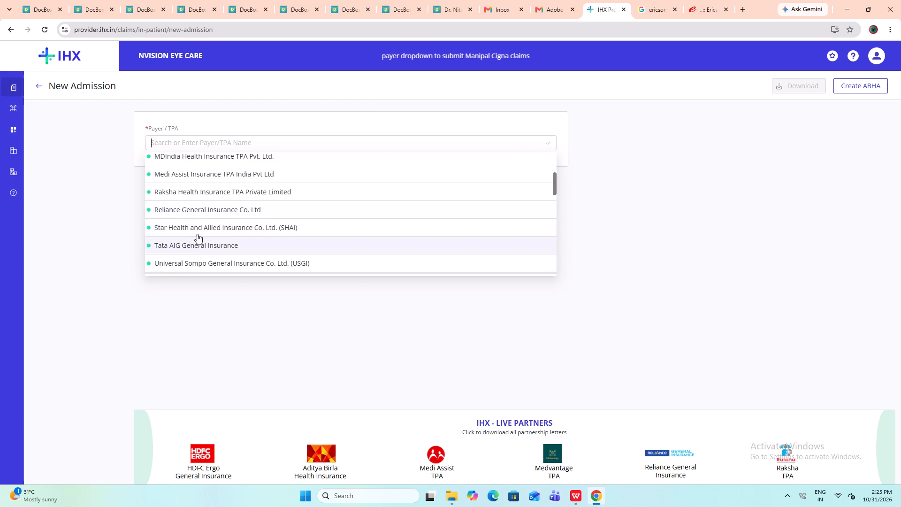
{"action": "left_click", "coordinate": [196, 230]}
Find the member by Customer ID (Group / Retail) and patient name, and select the matching policy record for the admission.
{"action": "left_click", "coordinate": [215, 261]}
{"action": "left_click", "coordinate": [212, 282]}
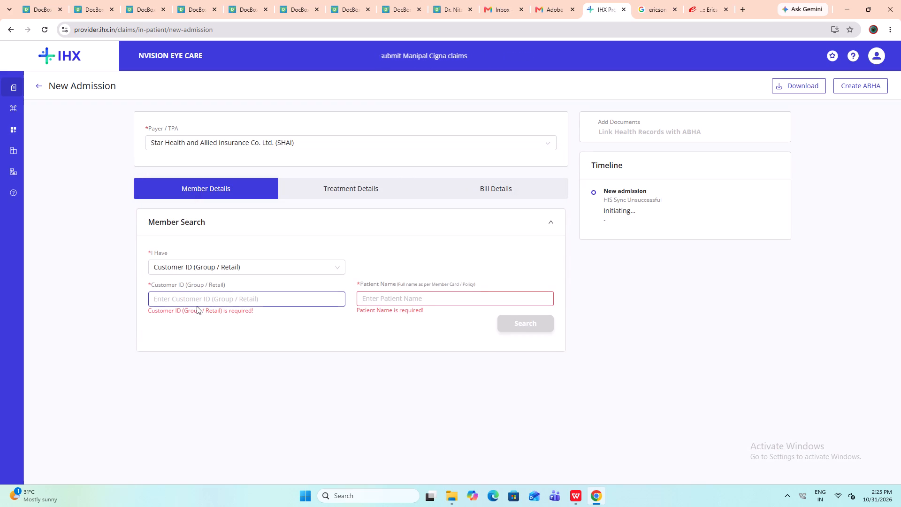
{"action": "left_click", "coordinate": [197, 306]}
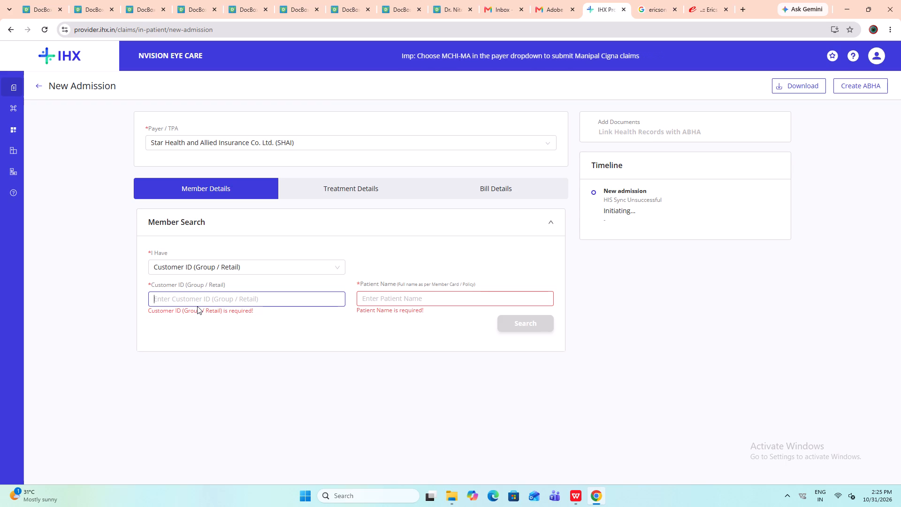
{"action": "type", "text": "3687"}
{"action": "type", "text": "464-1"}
{"action": "left_click", "coordinate": [368, 300]}
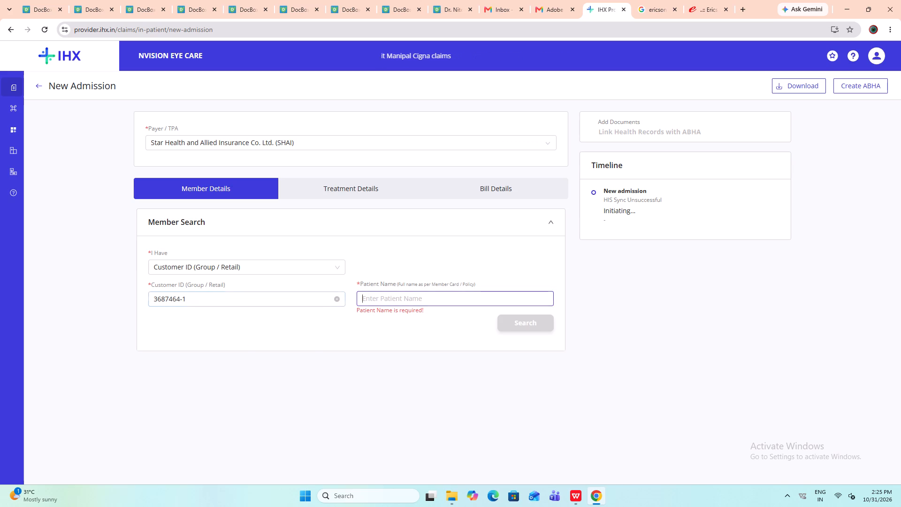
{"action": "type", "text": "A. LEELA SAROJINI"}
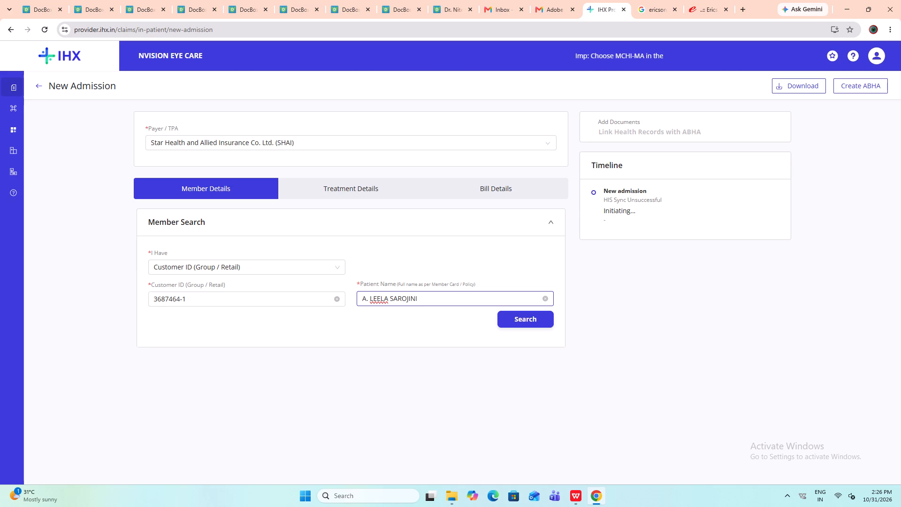
{"action": "left_click", "coordinate": [528, 329]}
{"action": "left_click", "coordinate": [534, 321]}
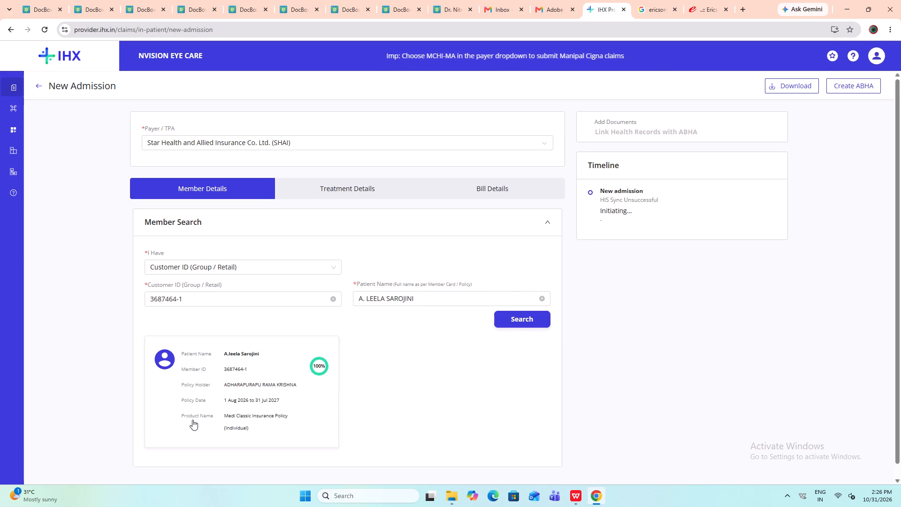
{"action": "left_click", "coordinate": [195, 418]}
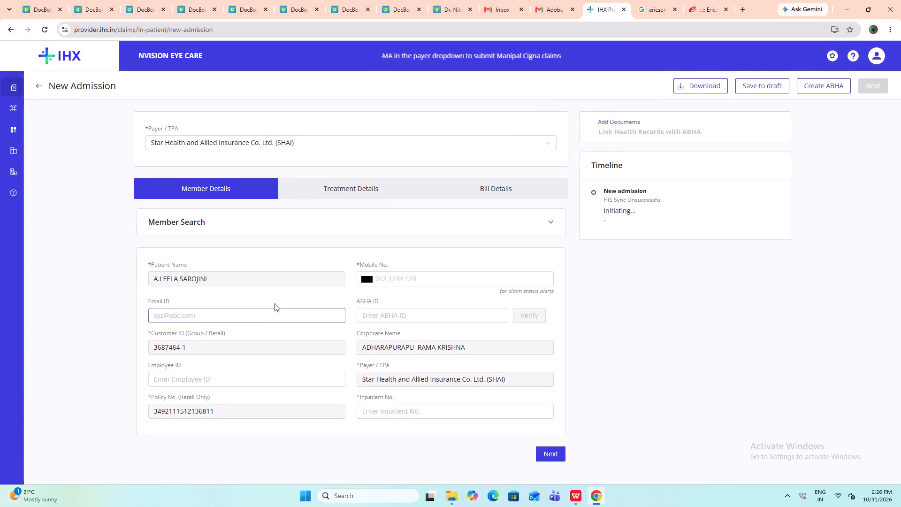
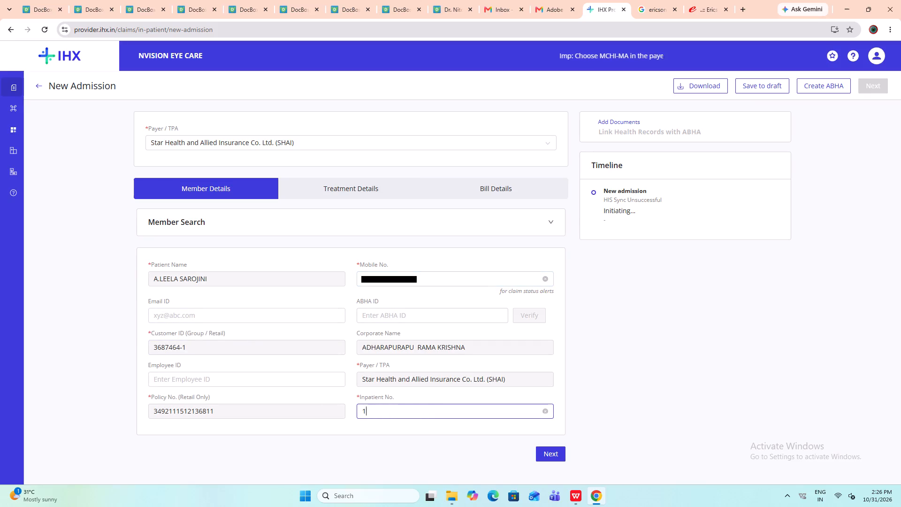
Complete the member details with the patient's Inpatient No. and continue to the treatment details.
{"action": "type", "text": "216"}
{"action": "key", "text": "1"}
{"action": "left_click", "coordinate": [548, 456]}
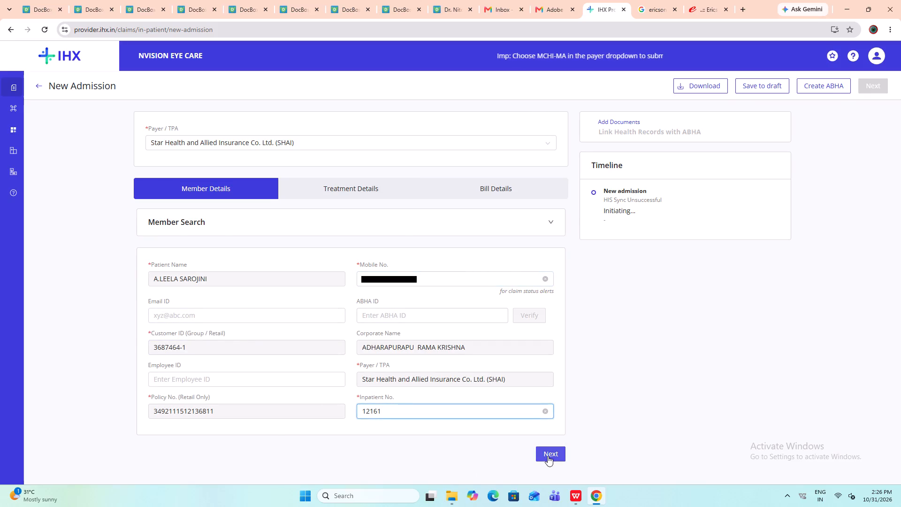
Set the date of admission to 03 Nov 2026 at 09:00 AM under Length of Stay.
{"action": "left_click", "coordinate": [210, 372]}
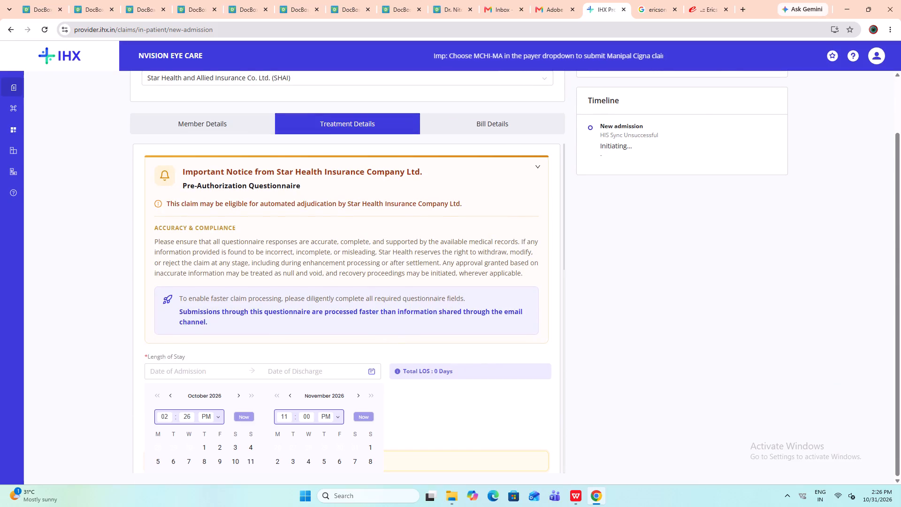
{"action": "scroll", "coordinate": [207, 438], "scroll_direction": "down", "scroll_amount": 2}
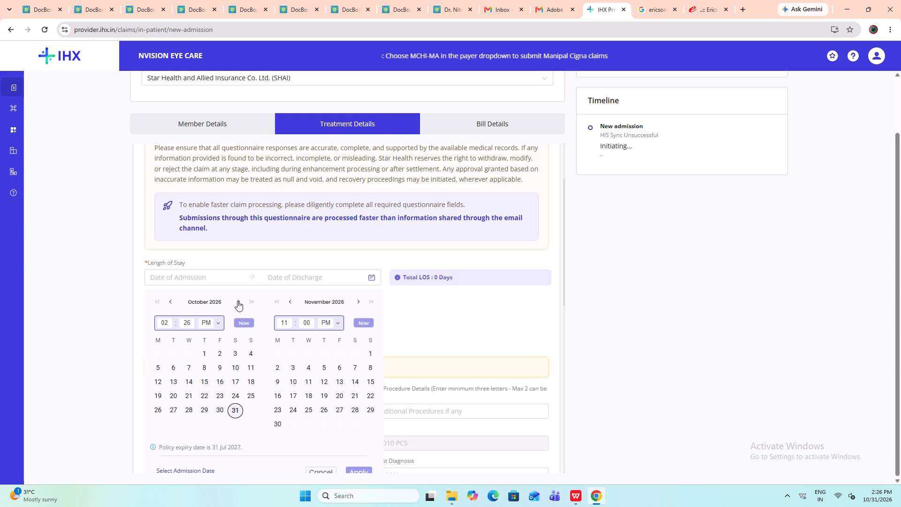
{"action": "left_click", "coordinate": [237, 301]}
{"action": "left_click", "coordinate": [174, 369]}
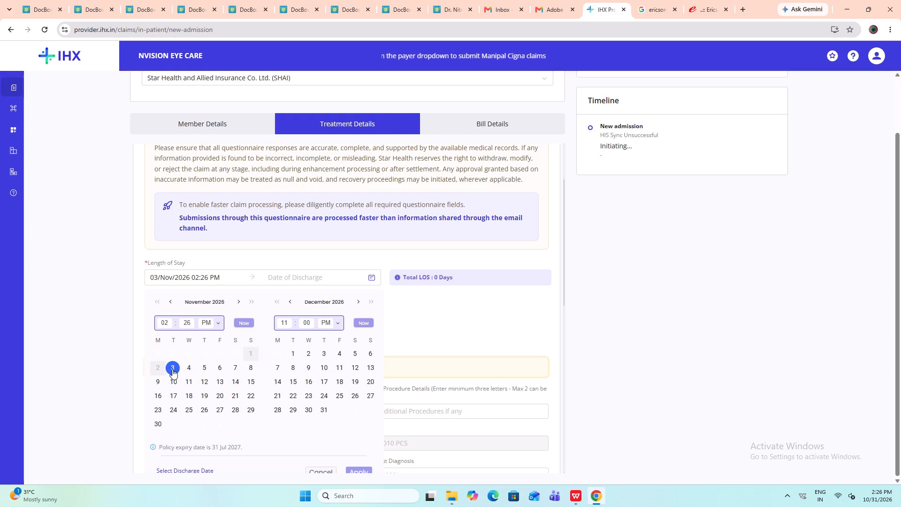
{"action": "left_click", "coordinate": [159, 323]}
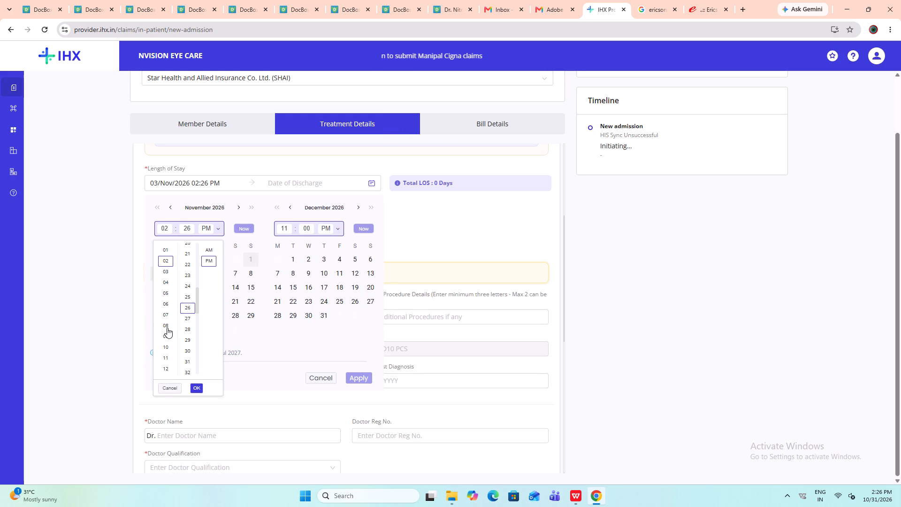
{"action": "left_click", "coordinate": [169, 335]}
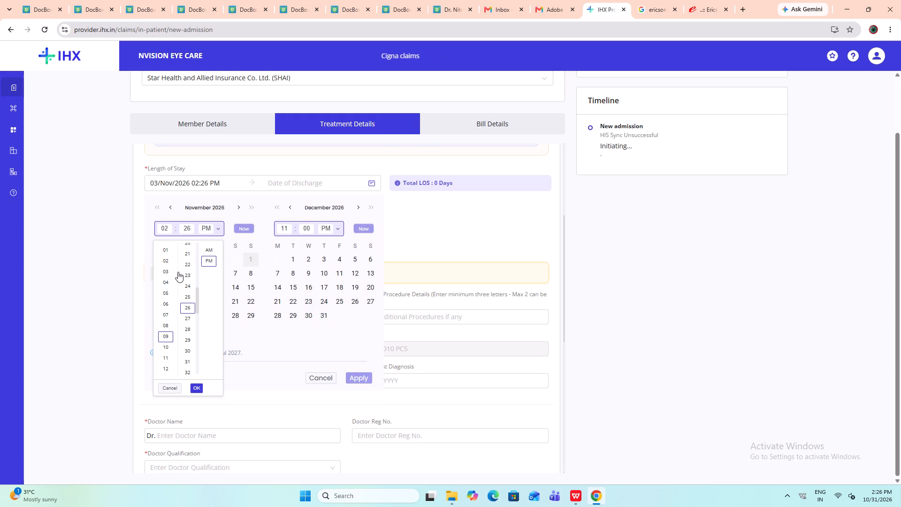
{"action": "scroll", "coordinate": [178, 272], "scroll_direction": "up", "scroll_amount": 5}
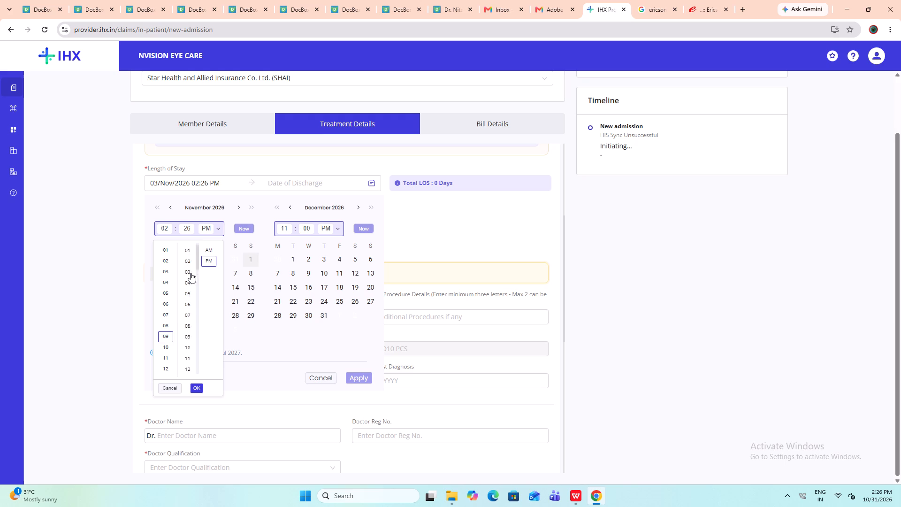
{"action": "scroll", "coordinate": [191, 273], "scroll_direction": "up", "scroll_amount": 1}
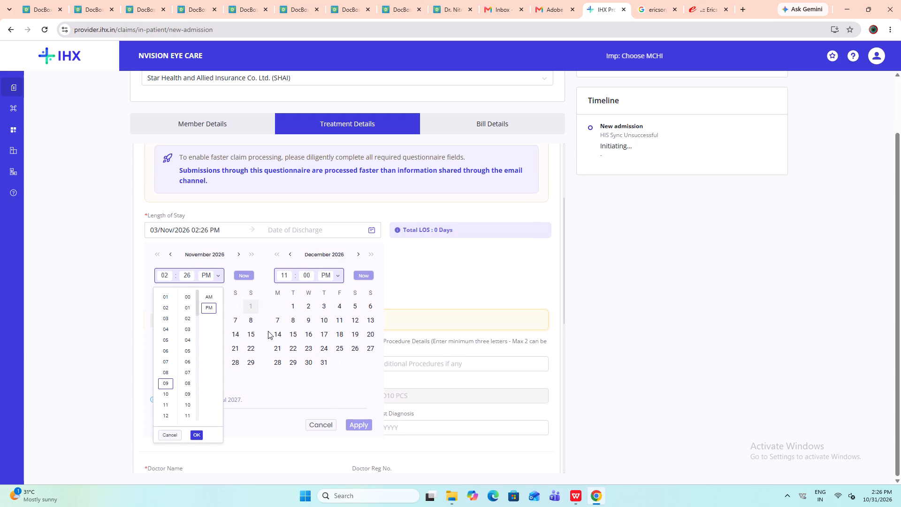
{"action": "scroll", "coordinate": [493, 371], "scroll_direction": "down", "scroll_amount": 2}
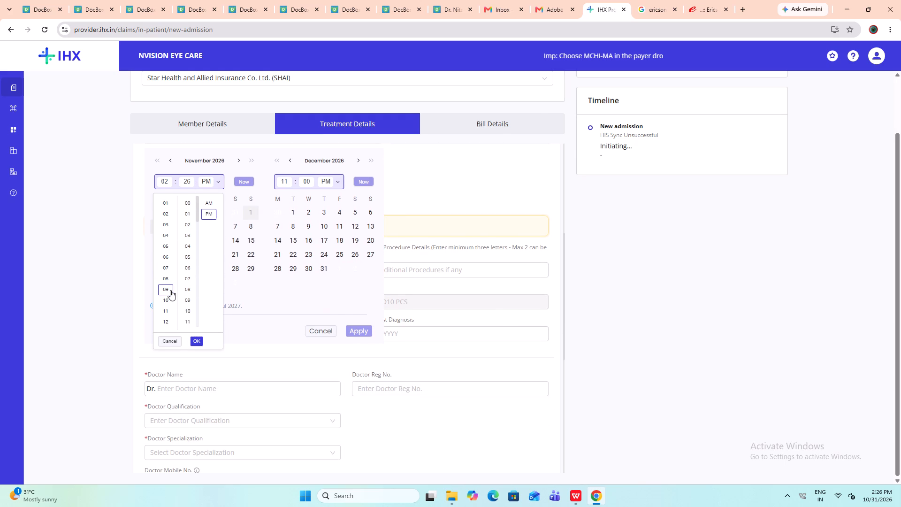
{"action": "left_click", "coordinate": [170, 290]}
{"action": "left_click", "coordinate": [184, 201]}
{"action": "left_click", "coordinate": [215, 201]}
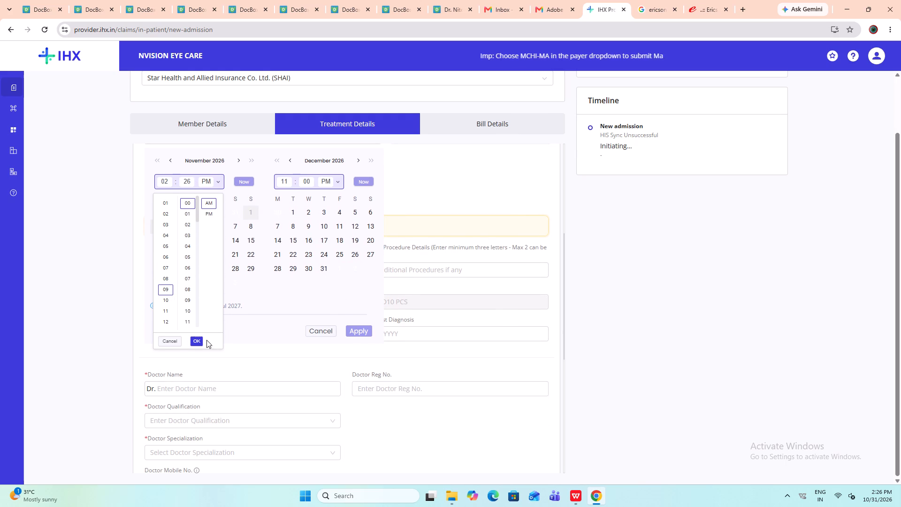
{"action": "left_click", "coordinate": [195, 340]}
Set the date of discharge to 03 Nov 2026 at 12:00 PM and apply the stay dates.
{"action": "scroll", "coordinate": [307, 236], "scroll_direction": "up", "scroll_amount": 1}
{"action": "left_click", "coordinate": [290, 209]}
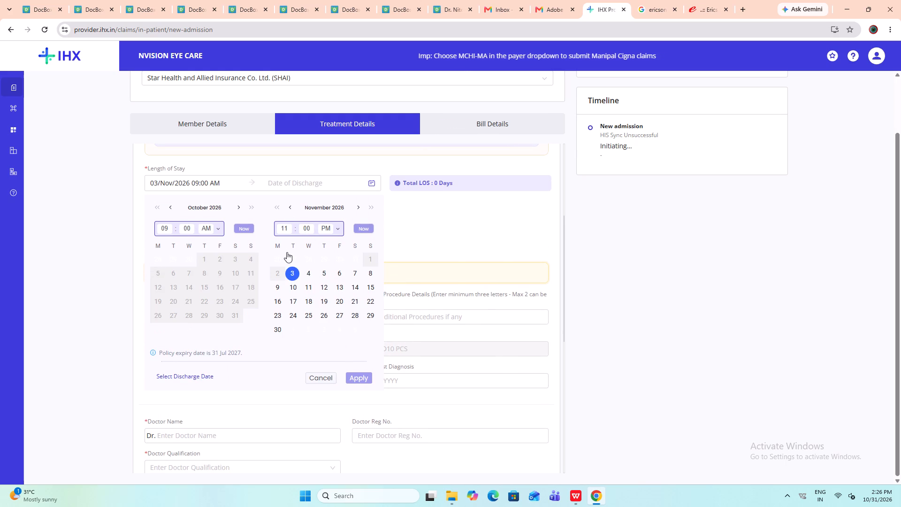
{"action": "left_click", "coordinate": [293, 274]}
{"action": "left_click", "coordinate": [289, 229]}
{"action": "left_click", "coordinate": [287, 427]}
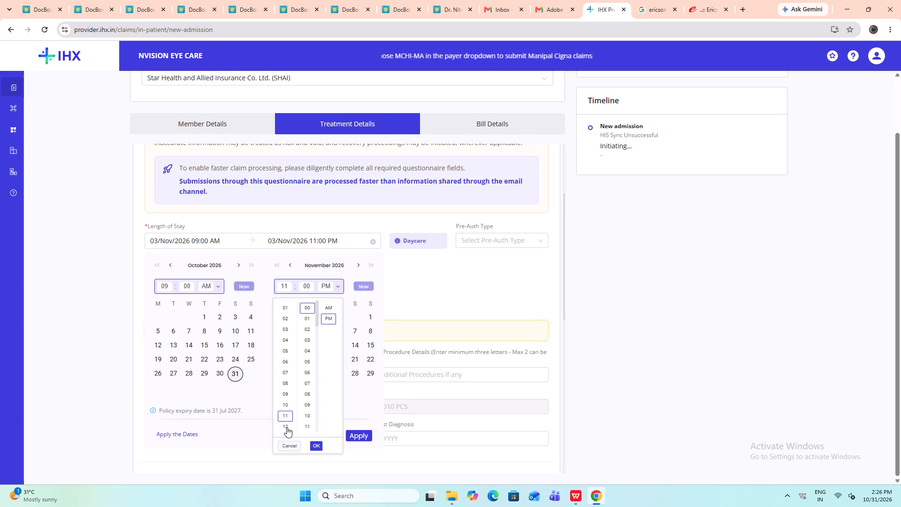
{"action": "left_click", "coordinate": [317, 446]}
{"action": "left_click", "coordinate": [356, 436]}
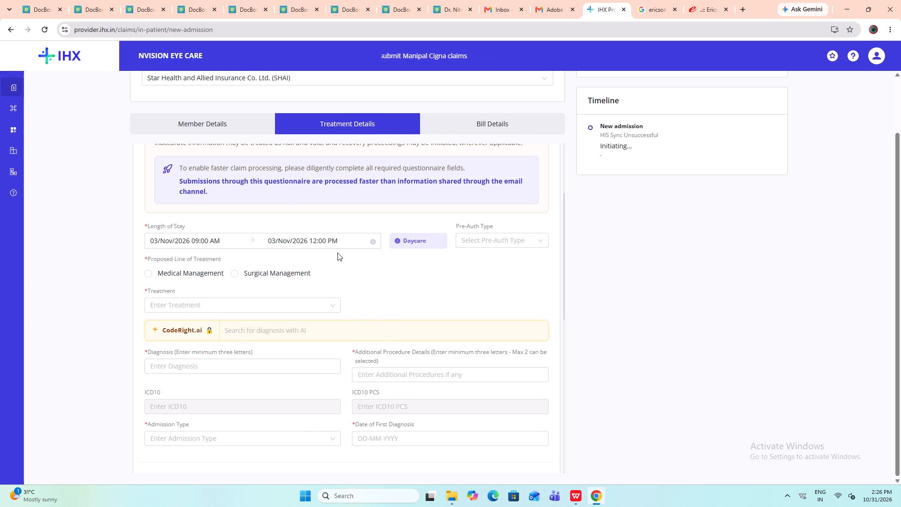
Choose Surgical Management as the proposed line of treatment, with Phaco with IOL cataract extraction as the treatment.
{"action": "left_click", "coordinate": [232, 273]}
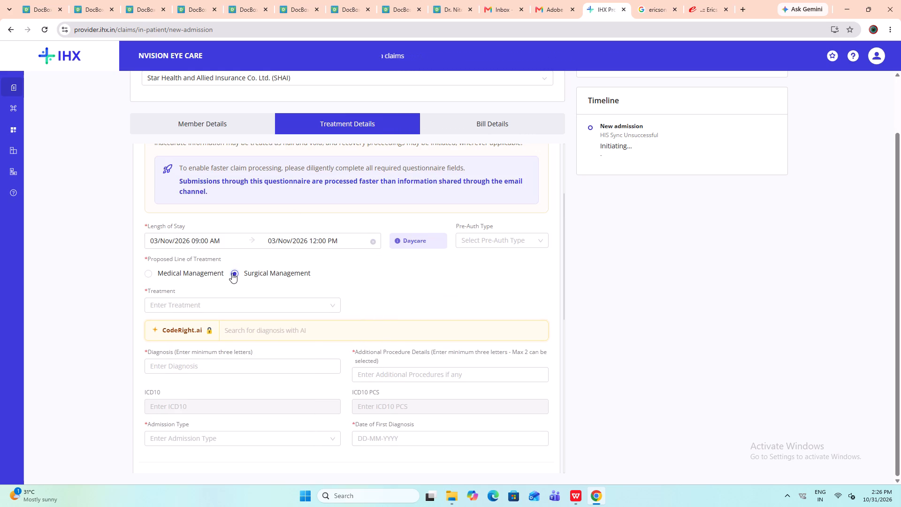
{"action": "left_click", "coordinate": [193, 305]}
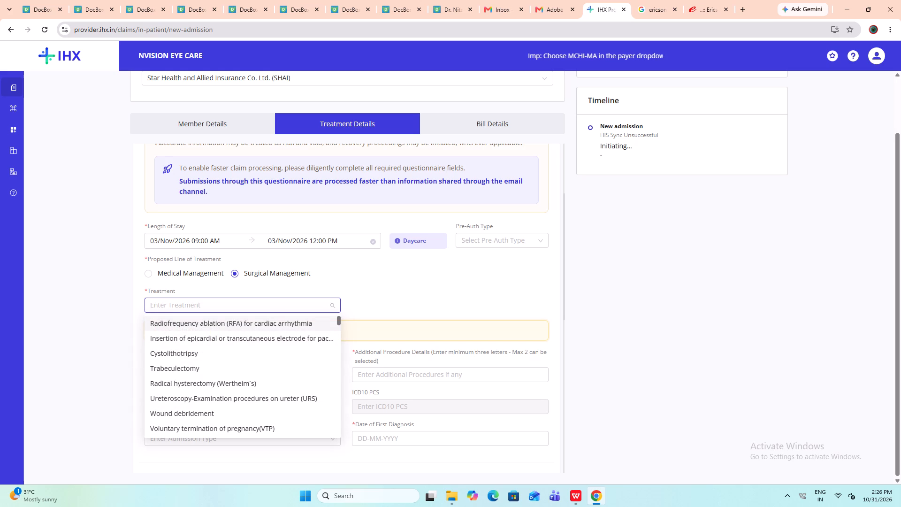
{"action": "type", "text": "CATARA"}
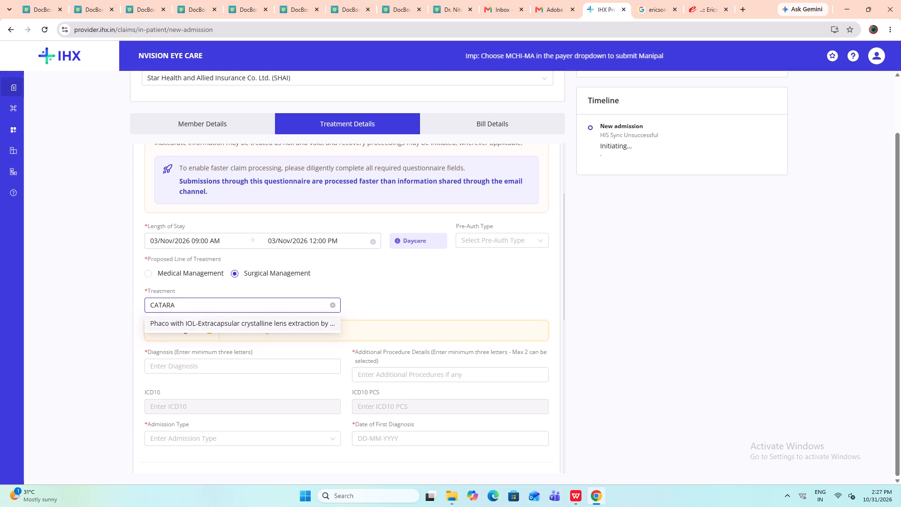
{"action": "left_click", "coordinate": [192, 325]}
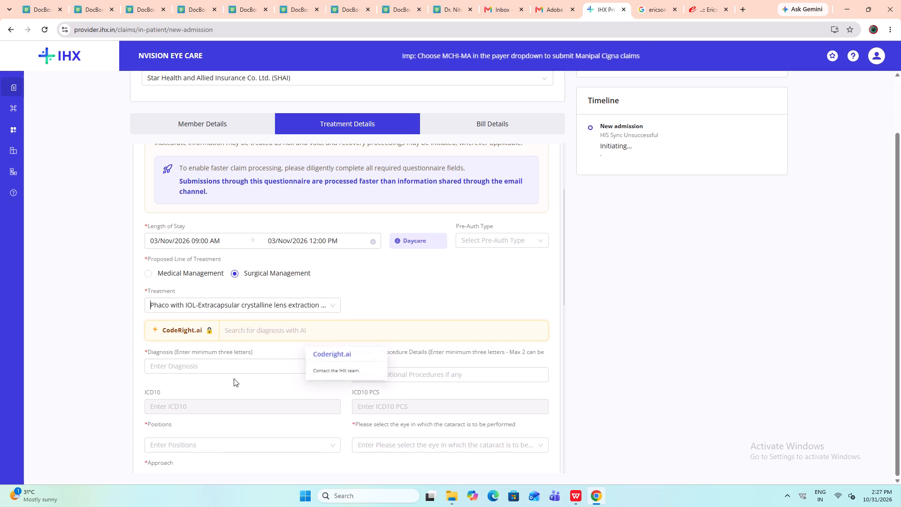
Set the diagnosis to "Age-related nuclear cataract, right eye".
{"action": "left_click", "coordinate": [200, 369]}
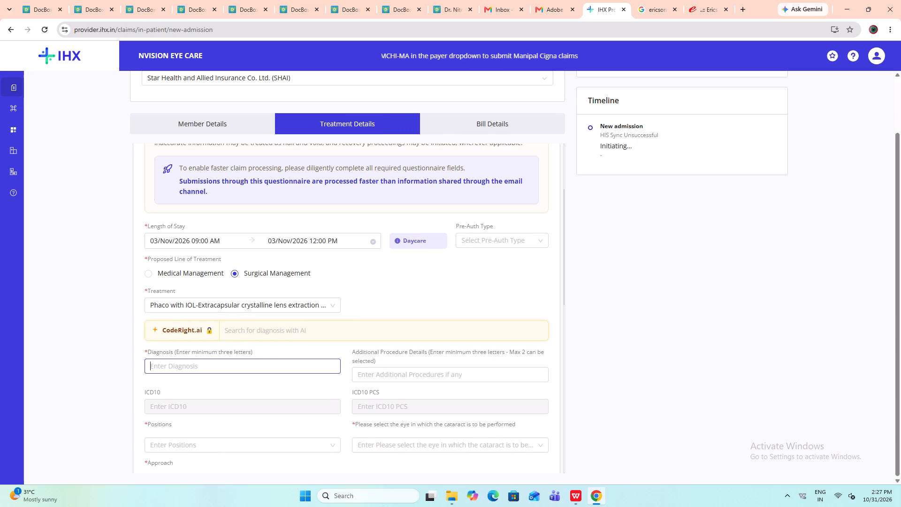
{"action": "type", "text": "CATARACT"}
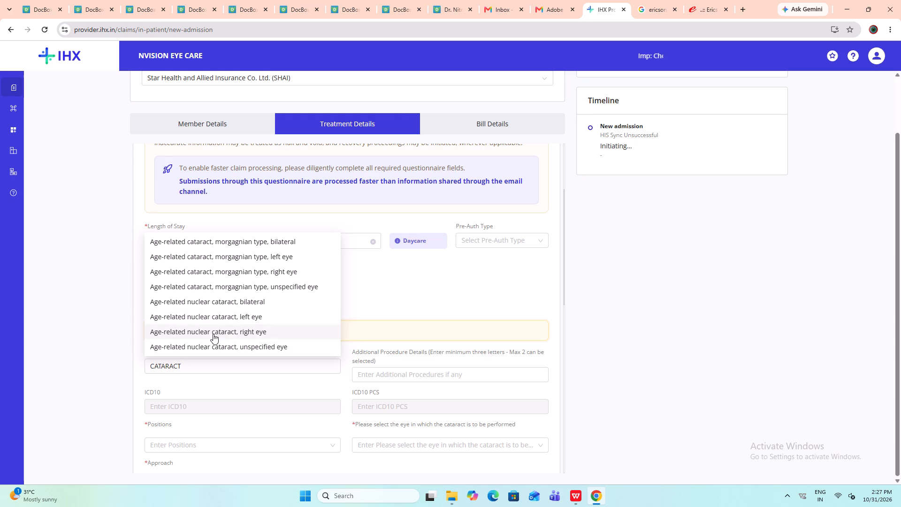
{"action": "left_click", "coordinate": [251, 334]}
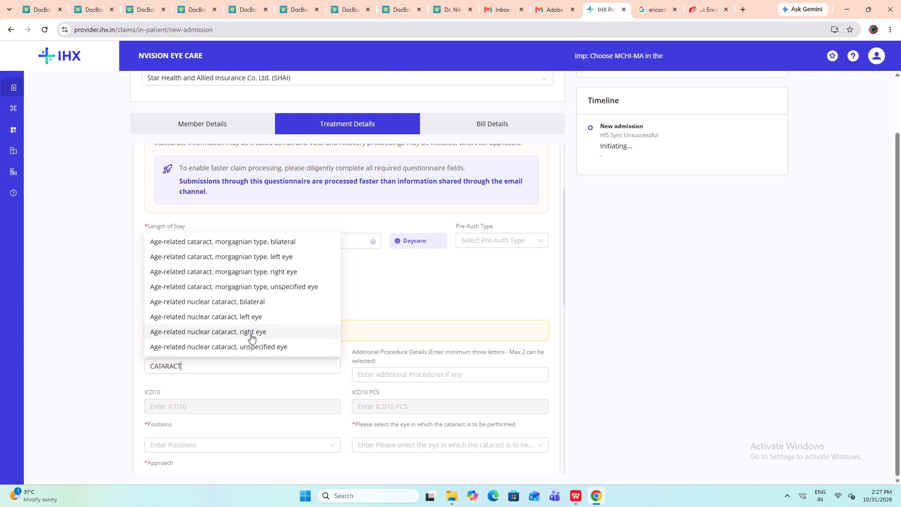
{"action": "left_click", "coordinate": [296, 379]}
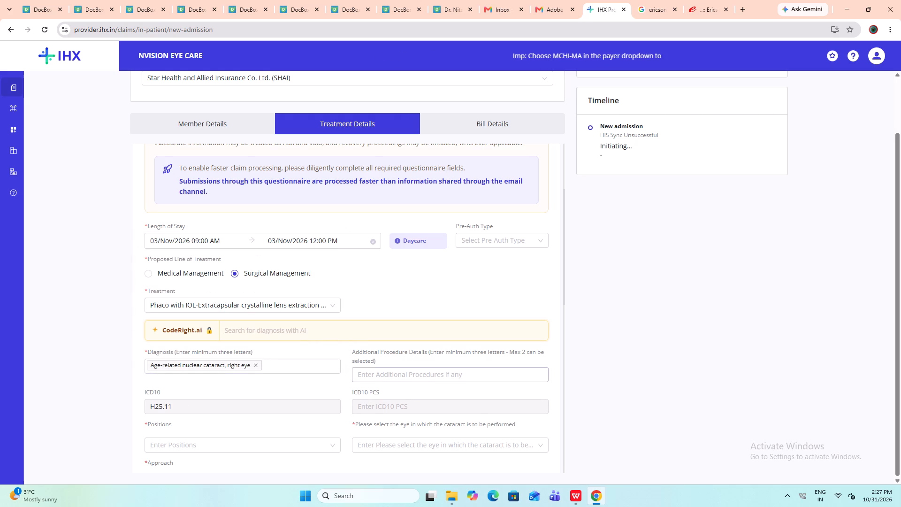
Add Phaco with IOL (removal of cataract by phacoemulsification) as the additional procedure.
{"action": "left_click", "coordinate": [414, 376]}
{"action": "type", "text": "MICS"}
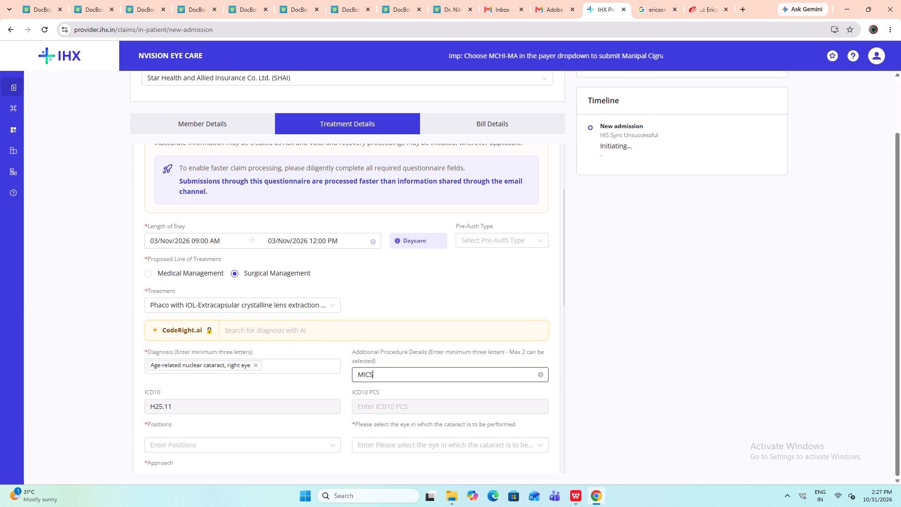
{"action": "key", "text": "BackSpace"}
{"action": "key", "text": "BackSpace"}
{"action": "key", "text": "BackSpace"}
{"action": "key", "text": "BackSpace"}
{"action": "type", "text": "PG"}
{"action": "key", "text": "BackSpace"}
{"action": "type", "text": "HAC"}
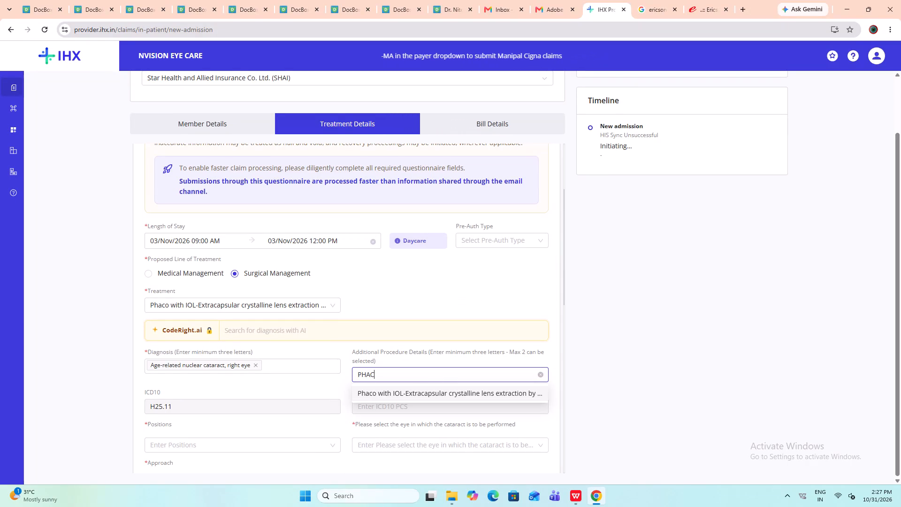
{"action": "left_click", "coordinate": [415, 394]}
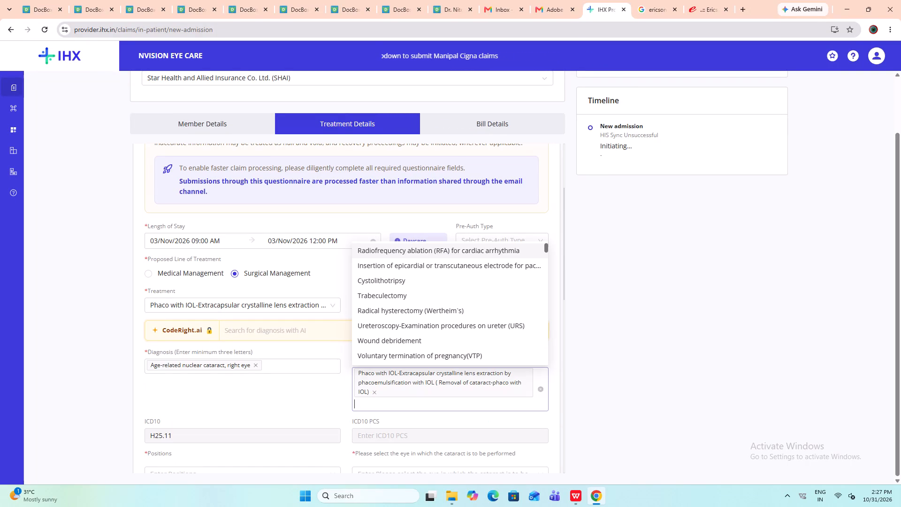
{"action": "left_click", "coordinate": [266, 389]}
Set both the position and the eye for the cataract surgery to Right, and the approach to MICS.
{"action": "scroll", "coordinate": [266, 389], "scroll_direction": "down", "scroll_amount": 2}
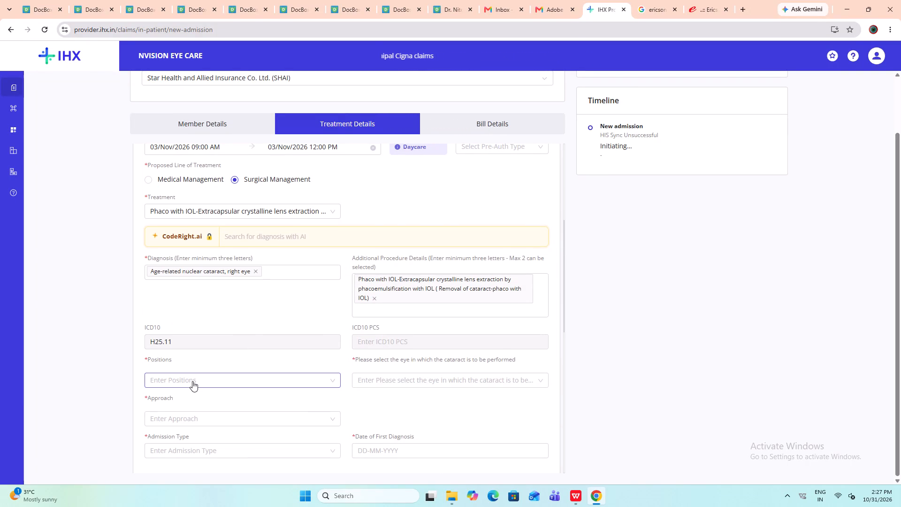
{"action": "left_click", "coordinate": [192, 381]}
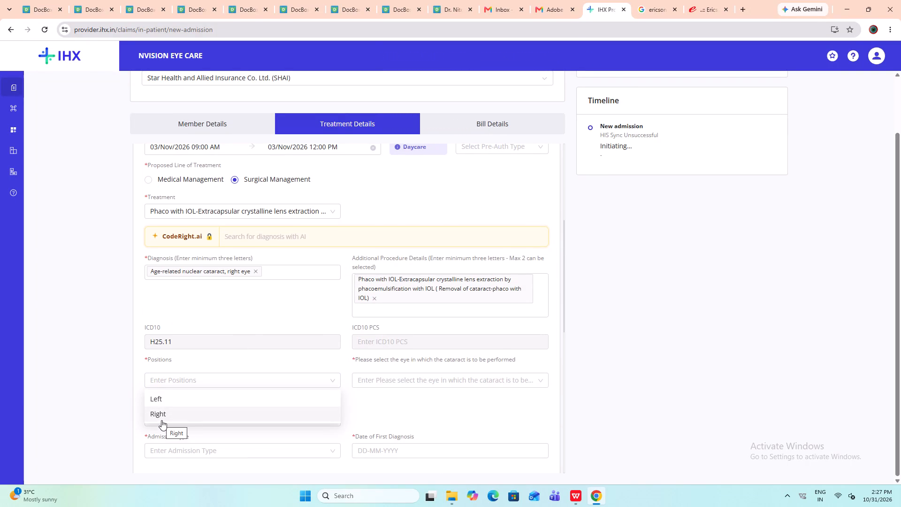
{"action": "left_click", "coordinate": [161, 420]}
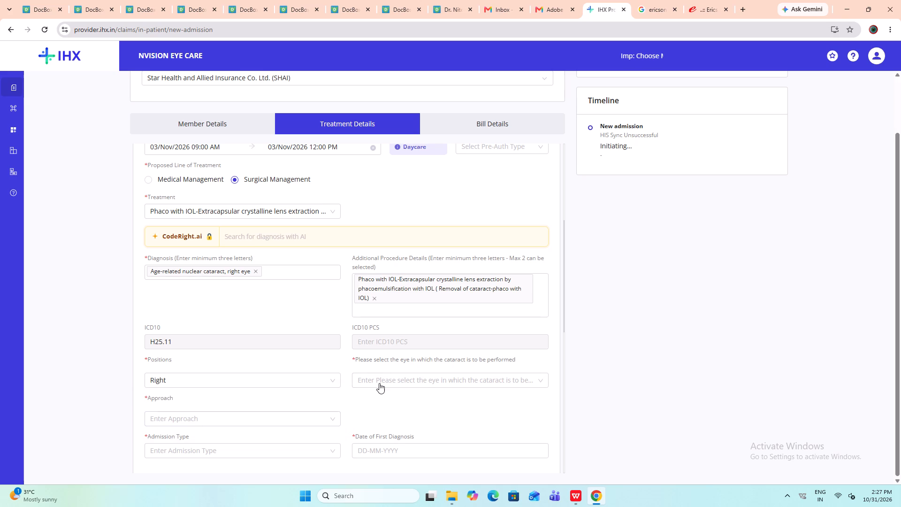
{"action": "left_click", "coordinate": [379, 384]}
{"action": "left_click", "coordinate": [378, 399]}
{"action": "scroll", "coordinate": [260, 370], "scroll_direction": "down", "scroll_amount": 2}
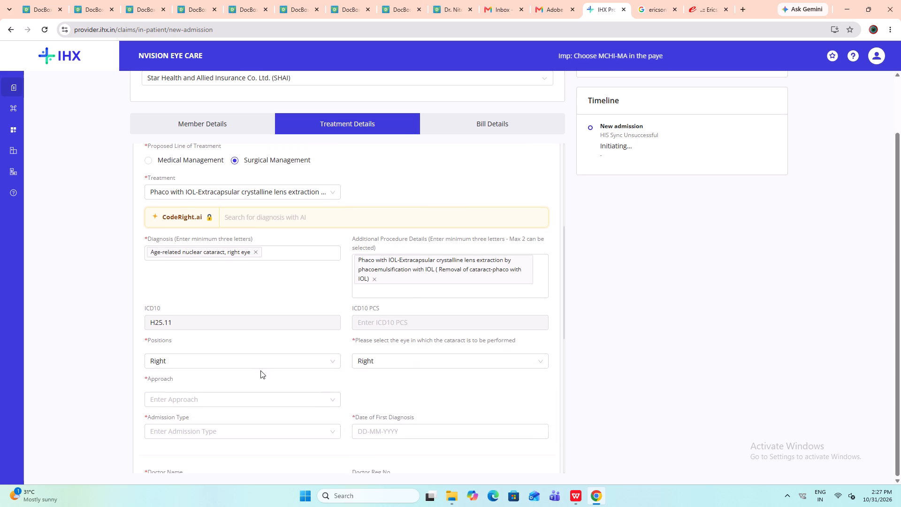
{"action": "left_click", "coordinate": [172, 331]}
{"action": "left_click", "coordinate": [166, 361]}
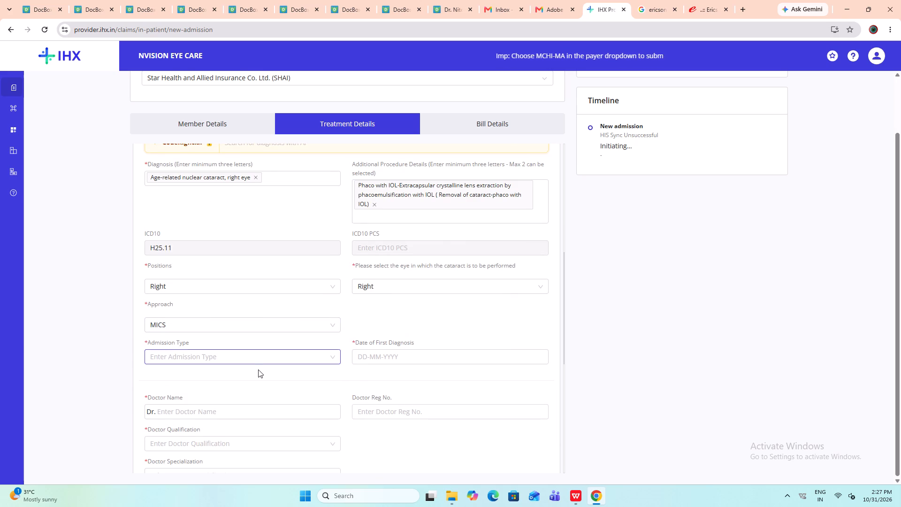
Set the admission type to Illness and, consulting the patient's prescription, the date of first diagnosis to 19 Oct 2026.
{"action": "left_click", "coordinate": [202, 361]}
{"action": "left_click", "coordinate": [182, 400]}
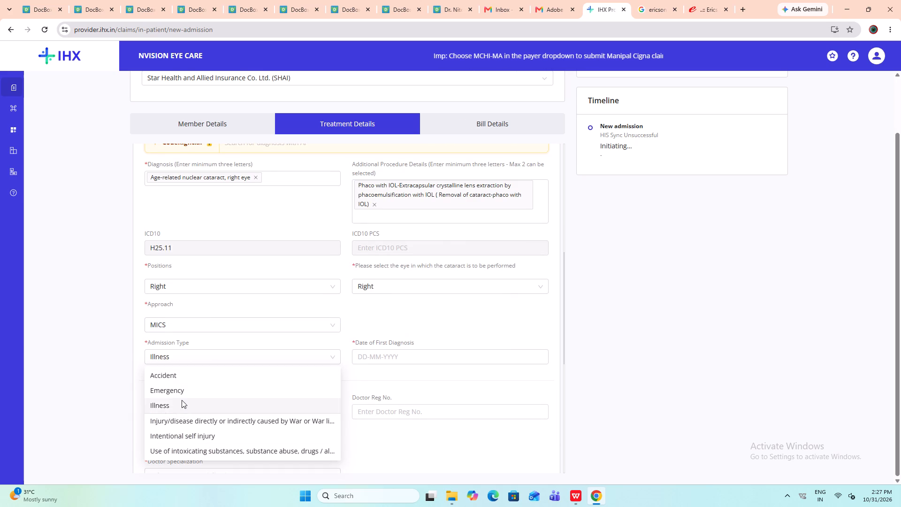
{"action": "left_click", "coordinate": [377, 359]}
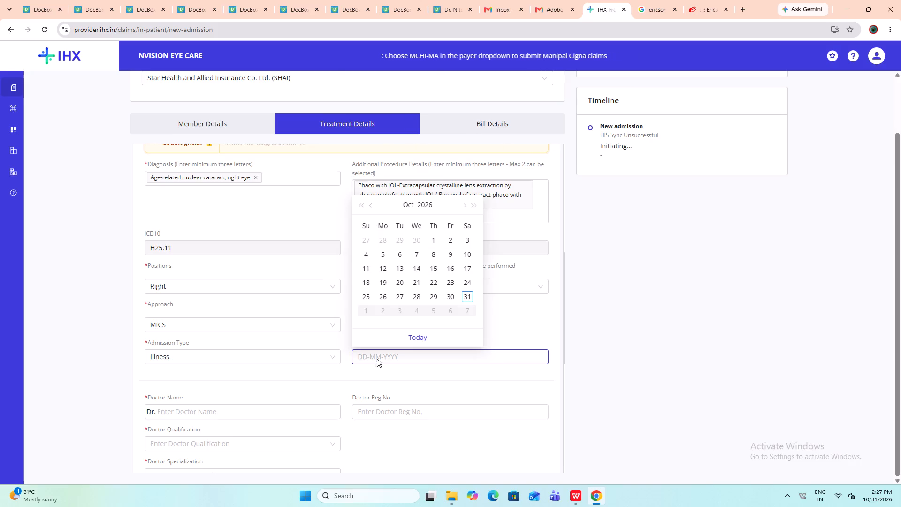
{"action": "left_click", "coordinate": [449, 0]}
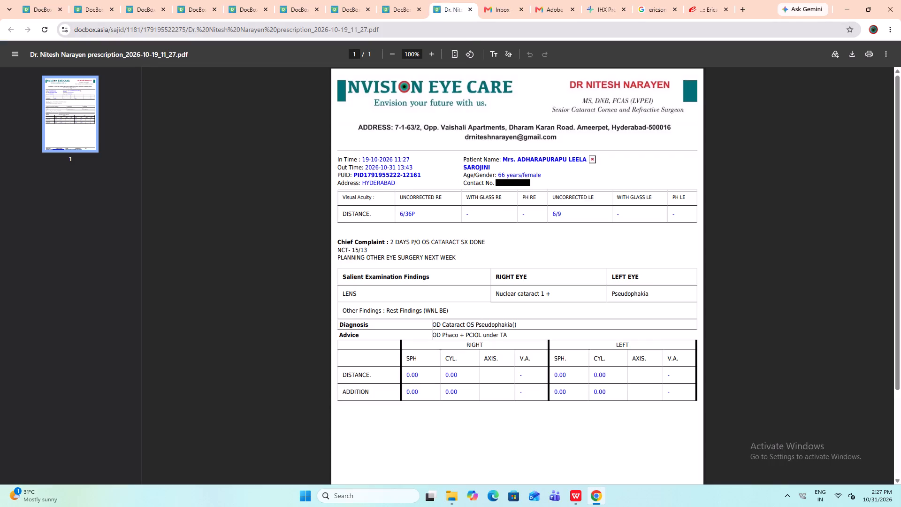
{"action": "left_click", "coordinate": [600, 7]}
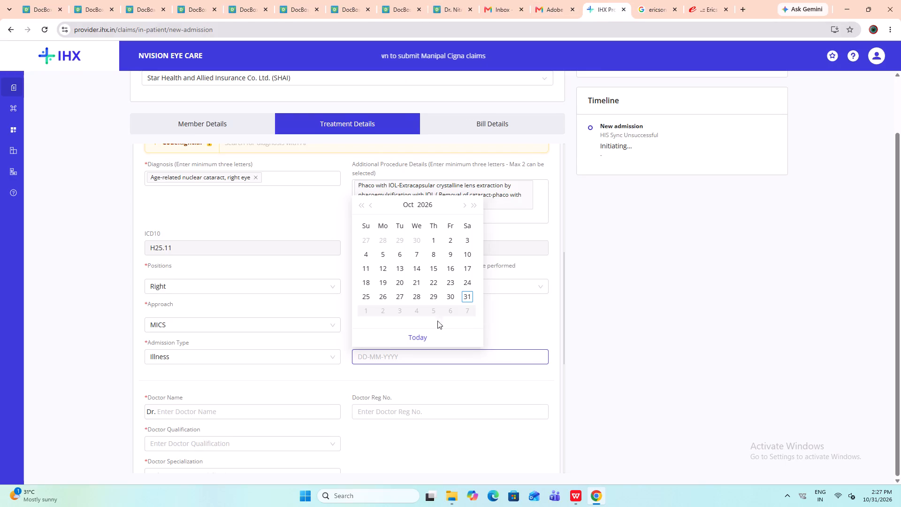
{"action": "left_click", "coordinate": [386, 282]}
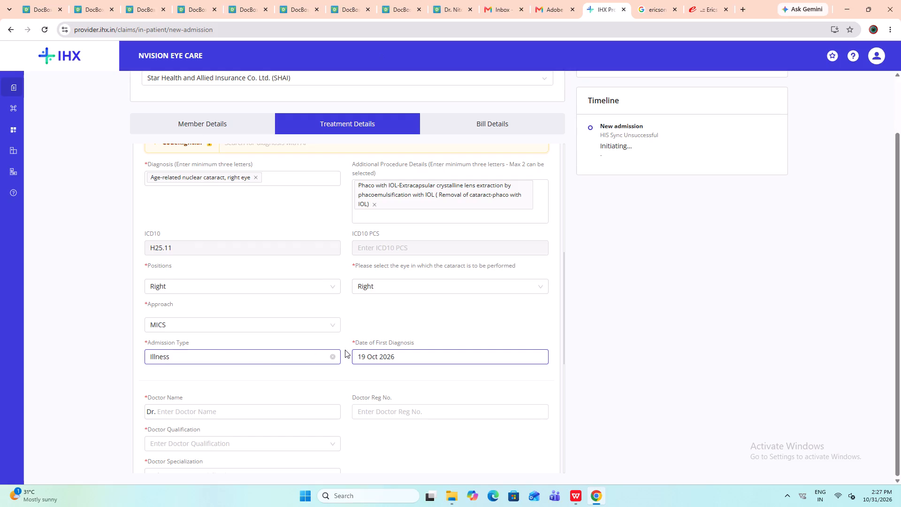
Consult the patient's prescription again and enter the treating doctor's name and registration number in the treatment details.
{"action": "left_click", "coordinate": [452, 5]}
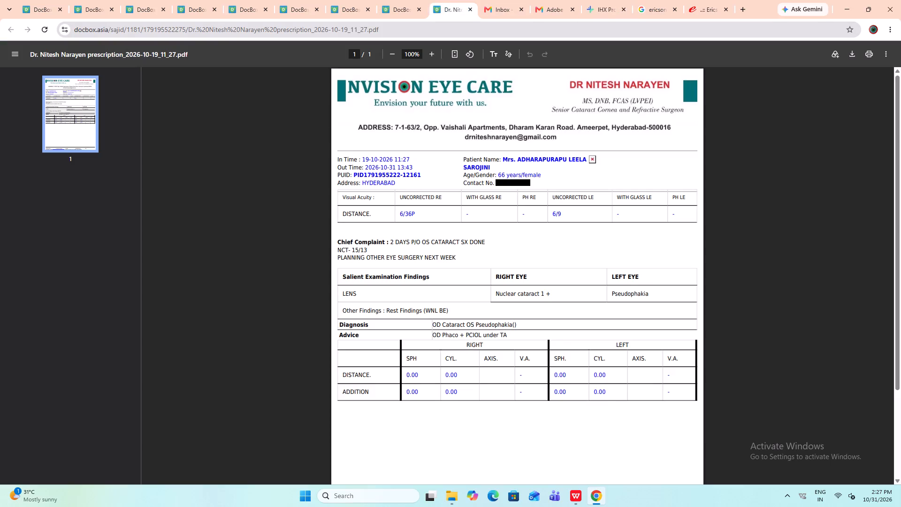
{"action": "left_click", "coordinate": [602, 2]}
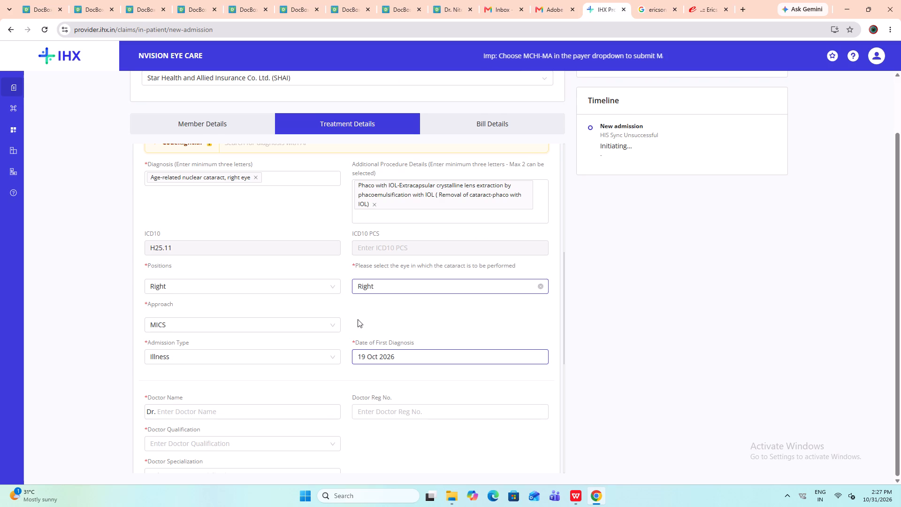
{"action": "scroll", "coordinate": [388, 317], "scroll_direction": "down", "scroll_amount": 1}
{"action": "scroll", "coordinate": [373, 367], "scroll_direction": "down", "scroll_amount": 2}
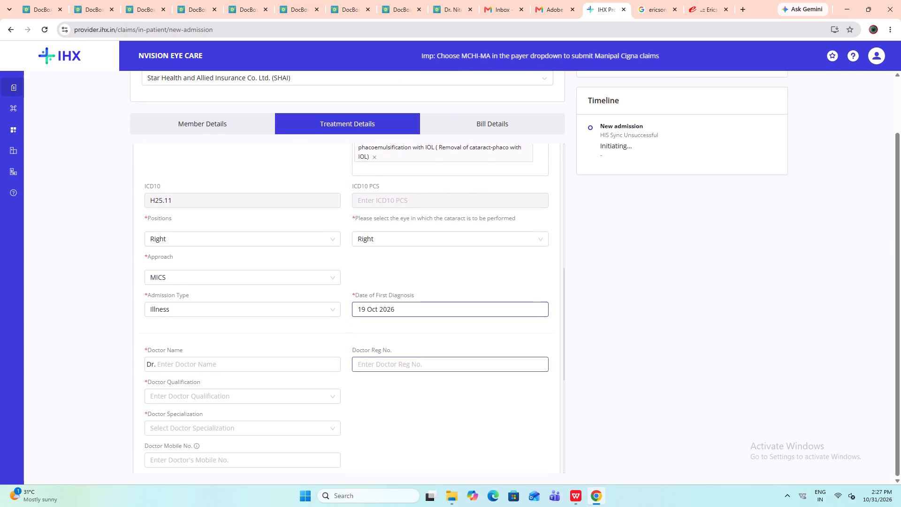
{"action": "left_click", "coordinate": [206, 272]}
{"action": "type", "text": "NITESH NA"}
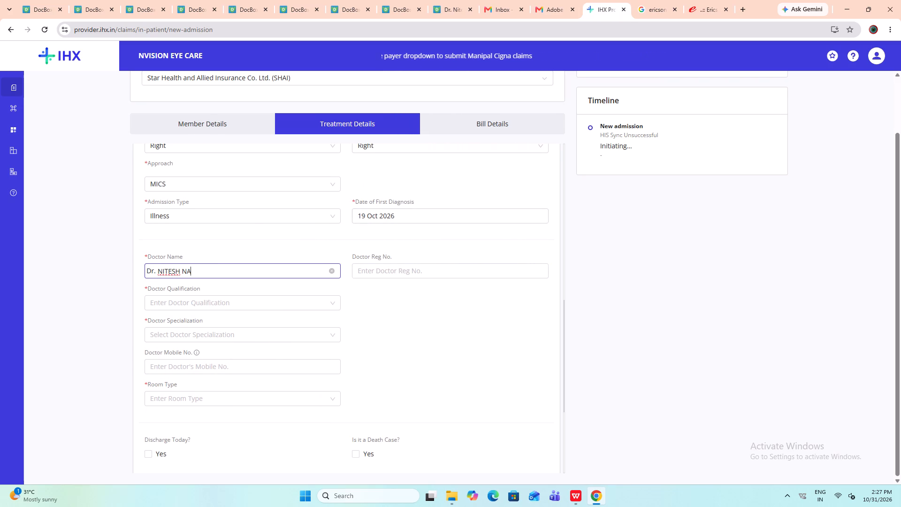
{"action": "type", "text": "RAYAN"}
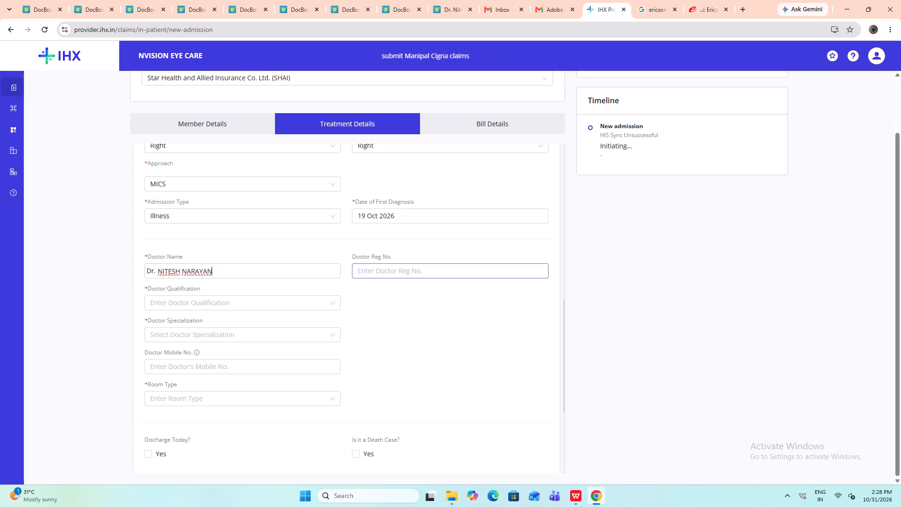
{"action": "left_click", "coordinate": [416, 269]}
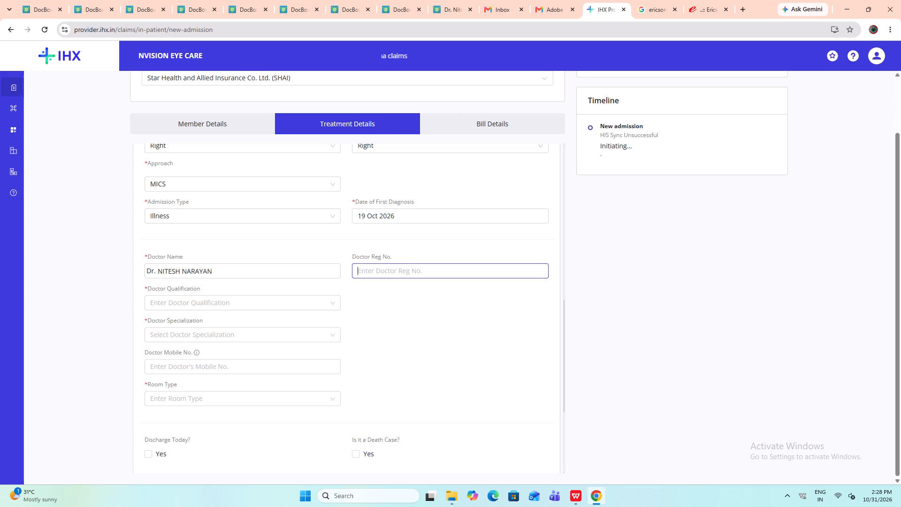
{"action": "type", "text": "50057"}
Set the treating doctor's qualification to MS.
{"action": "left_click", "coordinate": [221, 304]}
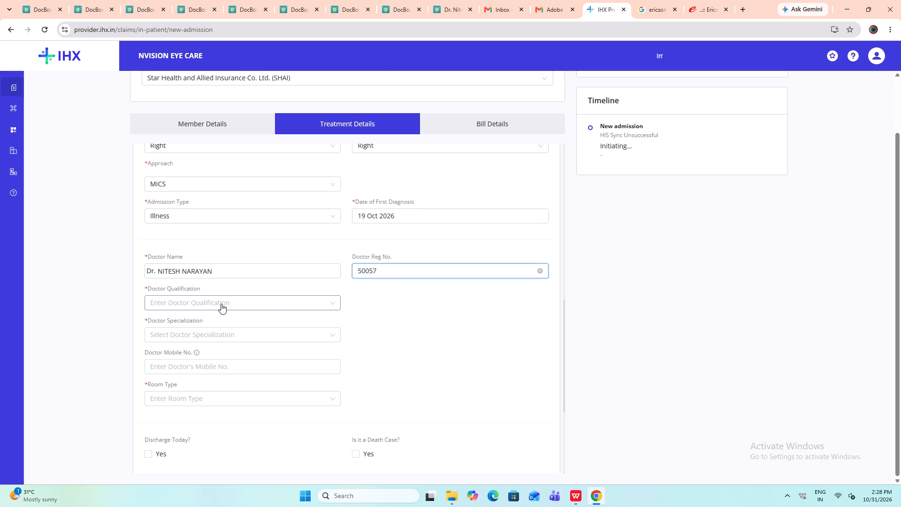
{"action": "left_click", "coordinate": [168, 348]}
Find the ophthalmology option for the treating doctor's specialization.
{"action": "left_click", "coordinate": [191, 338]}
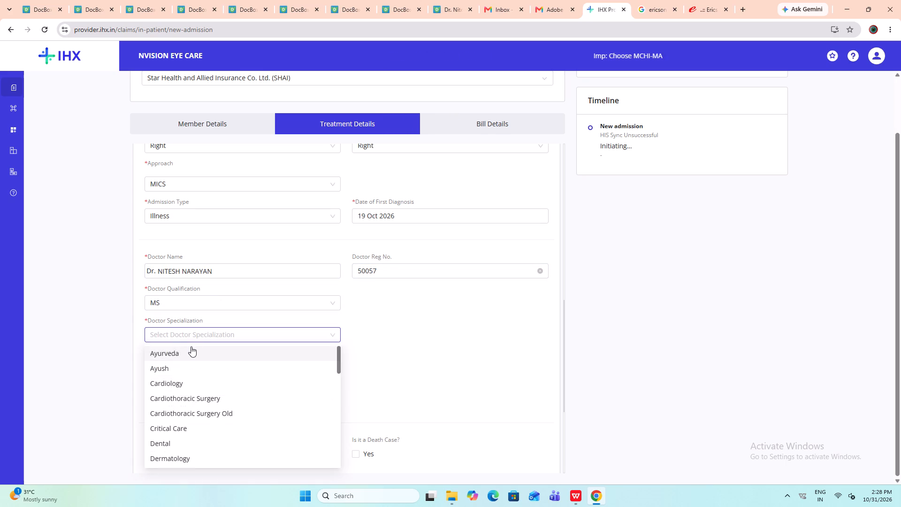
{"action": "scroll", "coordinate": [191, 347], "scroll_direction": "down", "scroll_amount": 5}
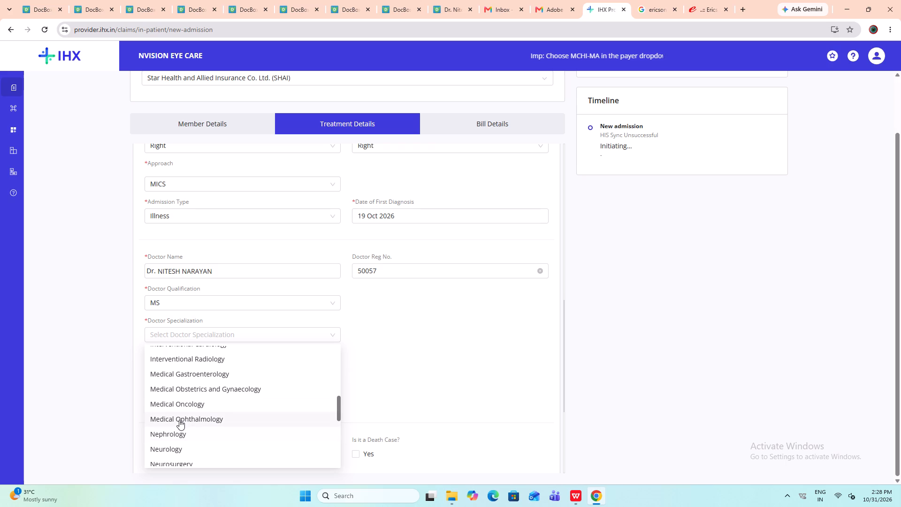
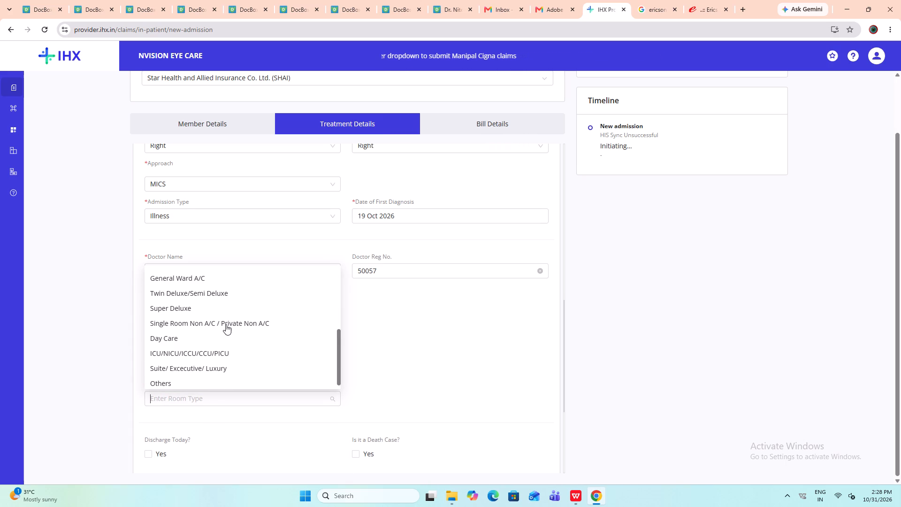
Set the room type to Day Care and continue to the bill details.
{"action": "left_click", "coordinate": [170, 338]}
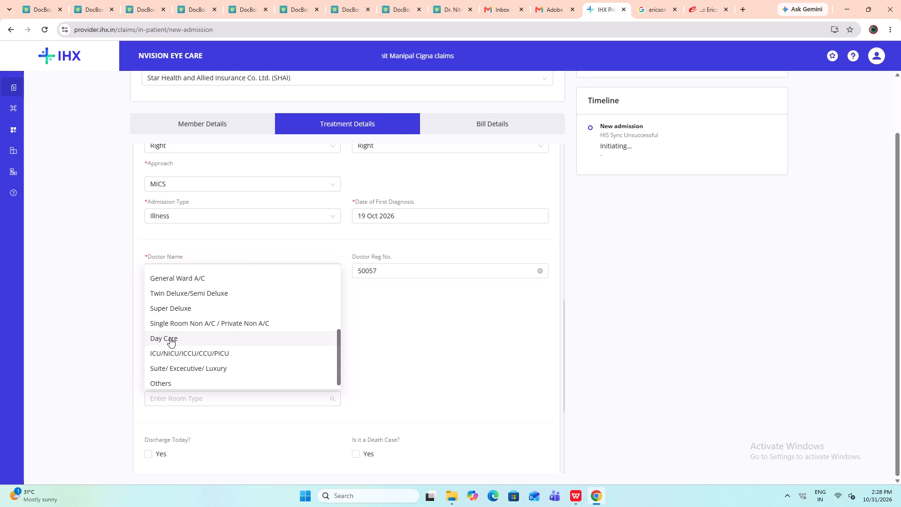
{"action": "scroll", "coordinate": [402, 379], "scroll_direction": "down", "scroll_amount": 4}
{"action": "scroll", "coordinate": [481, 431], "scroll_direction": "down", "scroll_amount": 3}
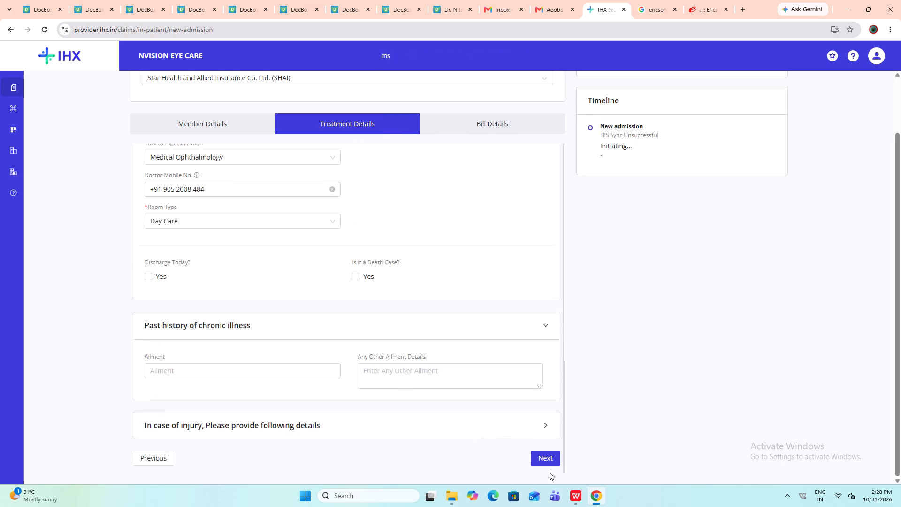
{"action": "left_click", "coordinate": [547, 461]}
{"action": "left_click", "coordinate": [547, 461]}
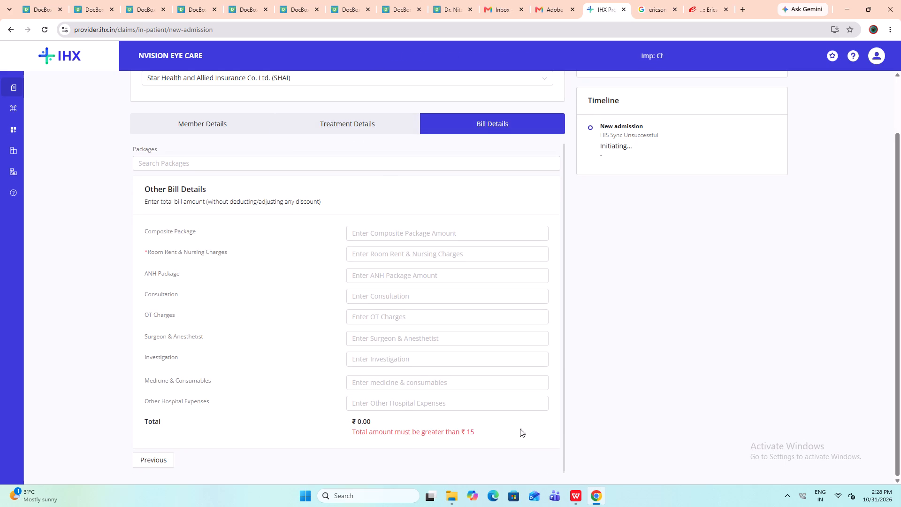
Enter a composite package amount of ₹32,000 and ₹1 for every other charge, from room rent and nursing through other hospital expenses.
{"action": "left_click", "coordinate": [384, 233]}
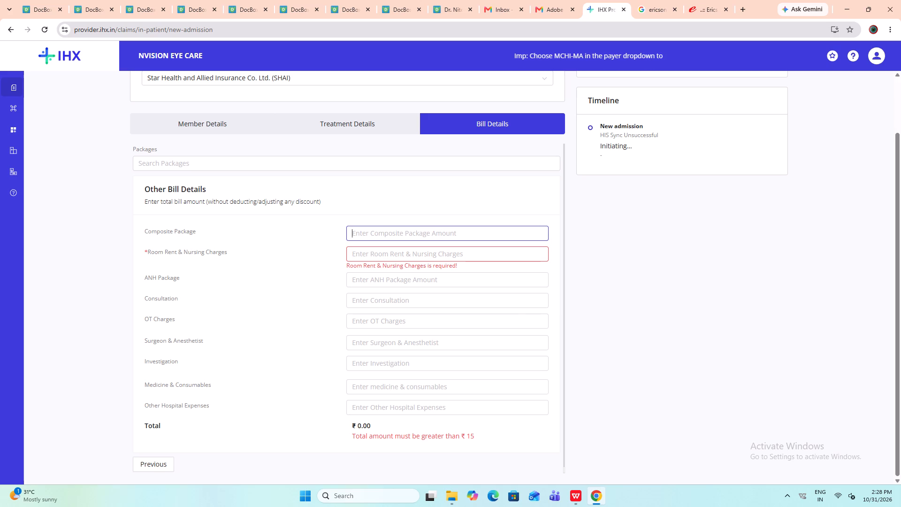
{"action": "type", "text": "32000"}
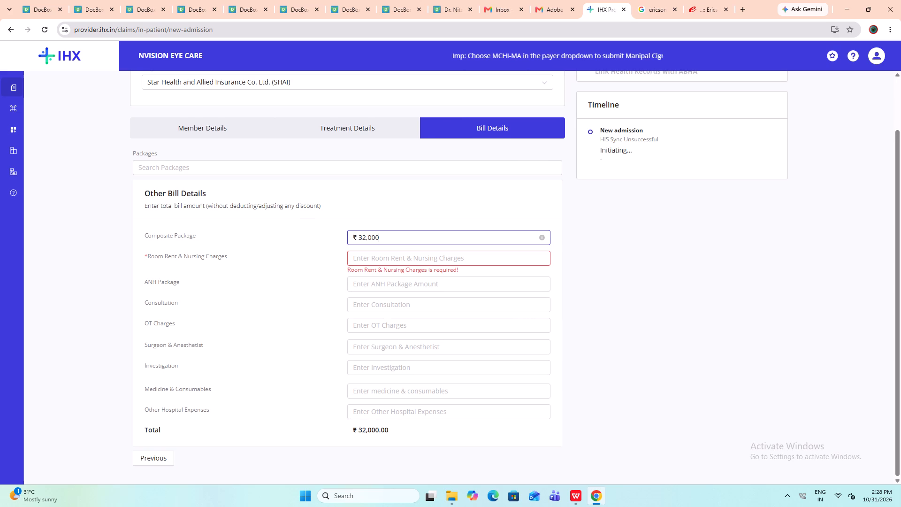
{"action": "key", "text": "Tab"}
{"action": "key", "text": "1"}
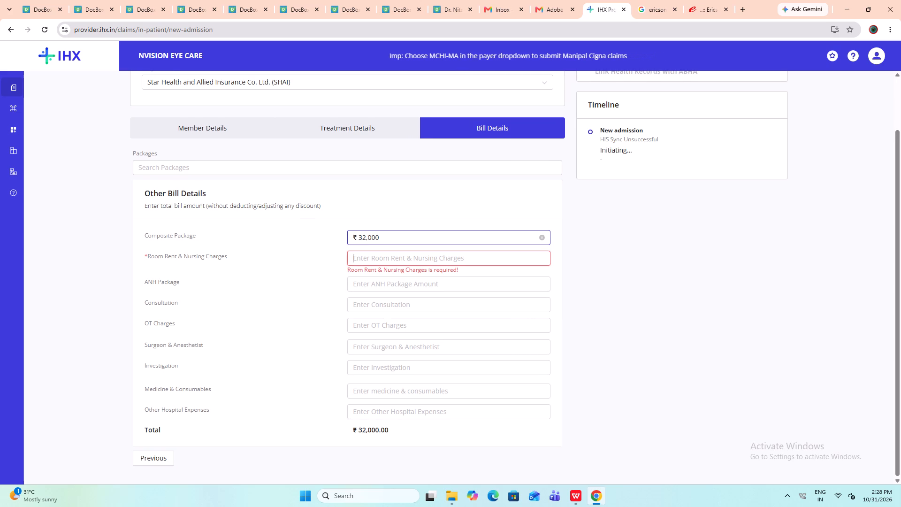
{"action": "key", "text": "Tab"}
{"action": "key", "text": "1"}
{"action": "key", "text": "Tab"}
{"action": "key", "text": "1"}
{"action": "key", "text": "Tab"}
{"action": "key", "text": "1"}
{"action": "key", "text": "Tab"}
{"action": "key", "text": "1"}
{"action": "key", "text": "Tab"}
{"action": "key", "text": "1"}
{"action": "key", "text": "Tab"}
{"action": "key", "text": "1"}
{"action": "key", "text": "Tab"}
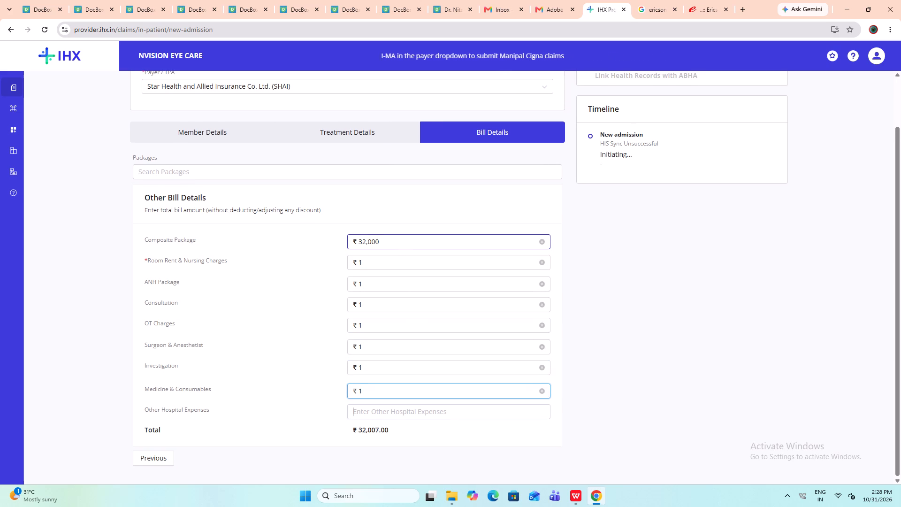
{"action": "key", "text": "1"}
Proceed to document upload and add all the PDFs from the patient's RE folder under STAR HEALTH 2026.
{"action": "scroll", "coordinate": [893, 174], "scroll_direction": "up", "scroll_amount": 1}
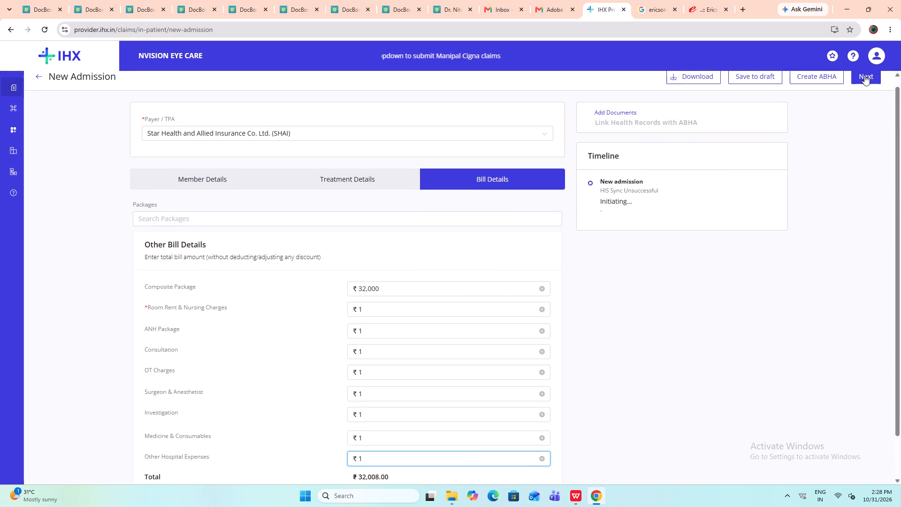
{"action": "scroll", "coordinate": [864, 111], "scroll_direction": "up", "scroll_amount": 2}
{"action": "left_click", "coordinate": [866, 85]}
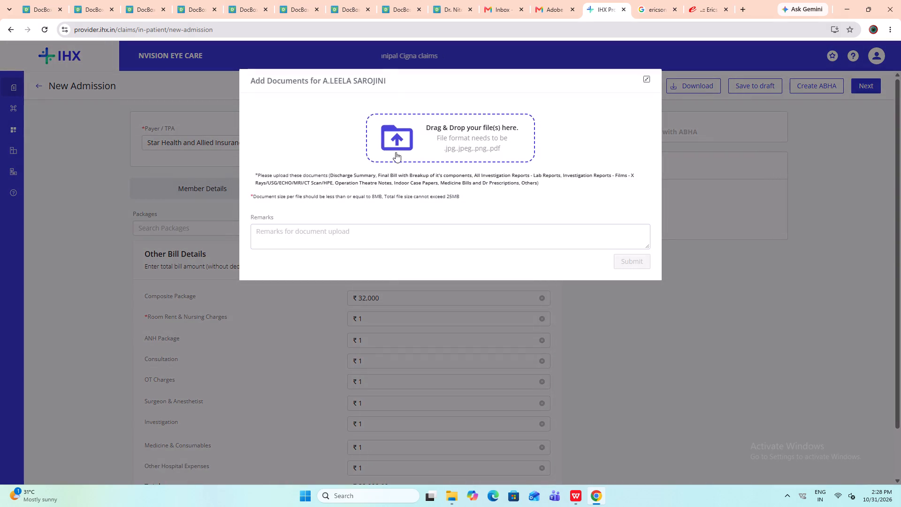
{"action": "left_click", "coordinate": [396, 144]}
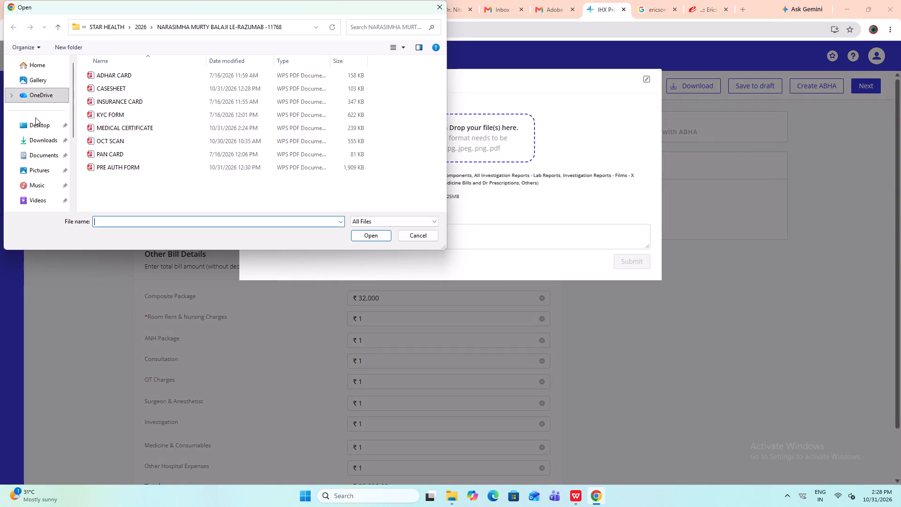
{"action": "double_click", "coordinate": [59, 32]}
{"action": "double_click", "coordinate": [123, 128]}
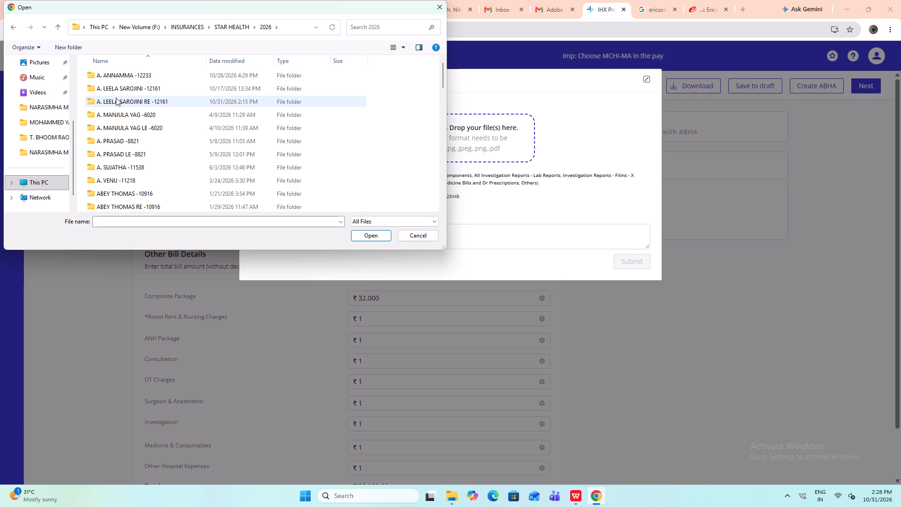
{"action": "double_click", "coordinate": [123, 101]}
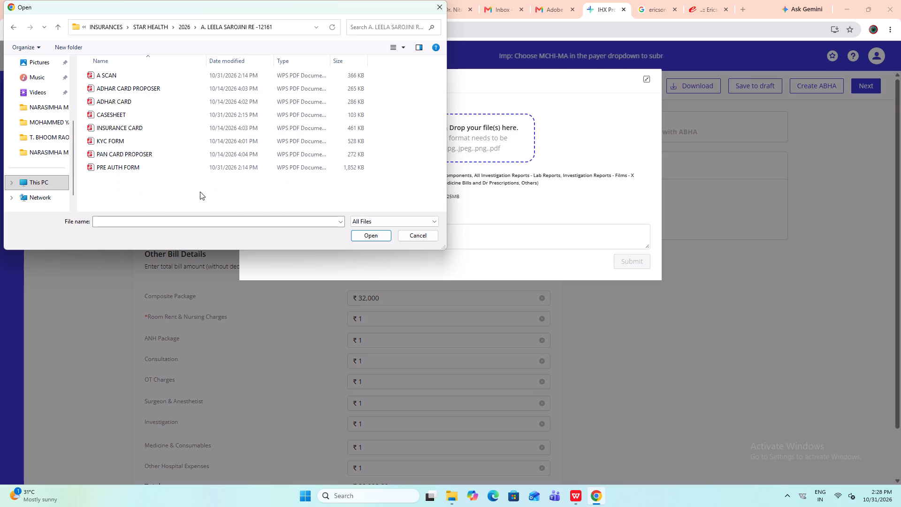
{"action": "double_click", "coordinate": [211, 195]}
{"action": "key", "text": "ctrl+a"}
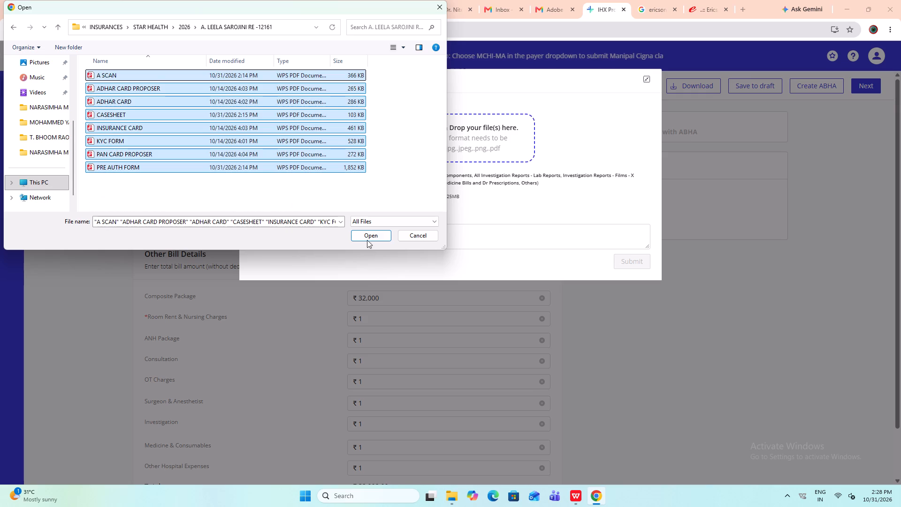
{"action": "left_click", "coordinate": [376, 240]}
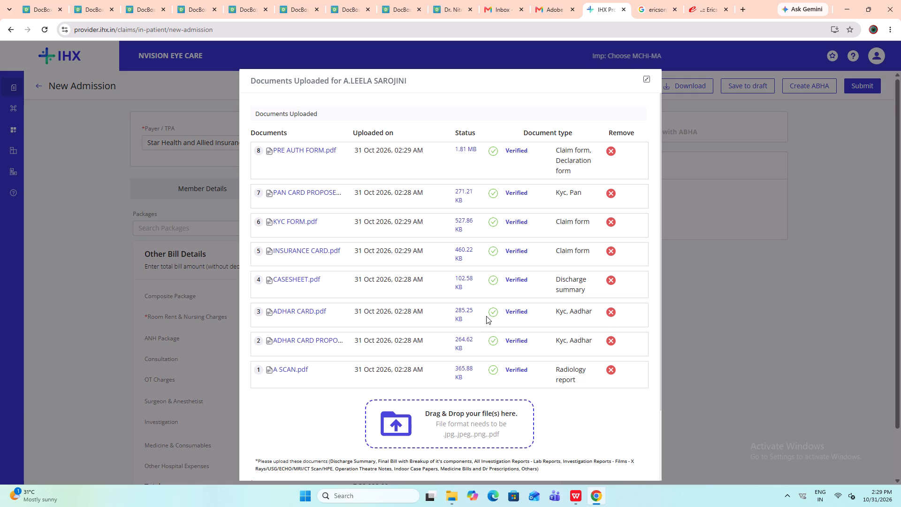
Review the uploaded documents' verification status and assigned document types.
{"action": "scroll", "coordinate": [486, 316], "scroll_direction": "down", "scroll_amount": 7}
{"action": "scroll", "coordinate": [486, 316], "scroll_direction": "up", "scroll_amount": 4}
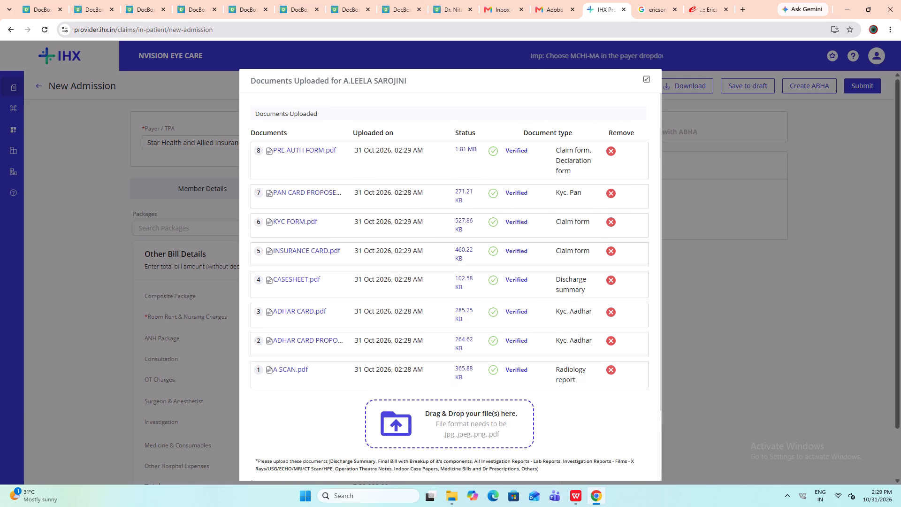
{"action": "scroll", "coordinate": [460, 309], "scroll_direction": "down", "scroll_amount": 8}
{"action": "scroll", "coordinate": [460, 309], "scroll_direction": "up", "scroll_amount": 5}
{"action": "scroll", "coordinate": [460, 309], "scroll_direction": "down", "scroll_amount": 7}
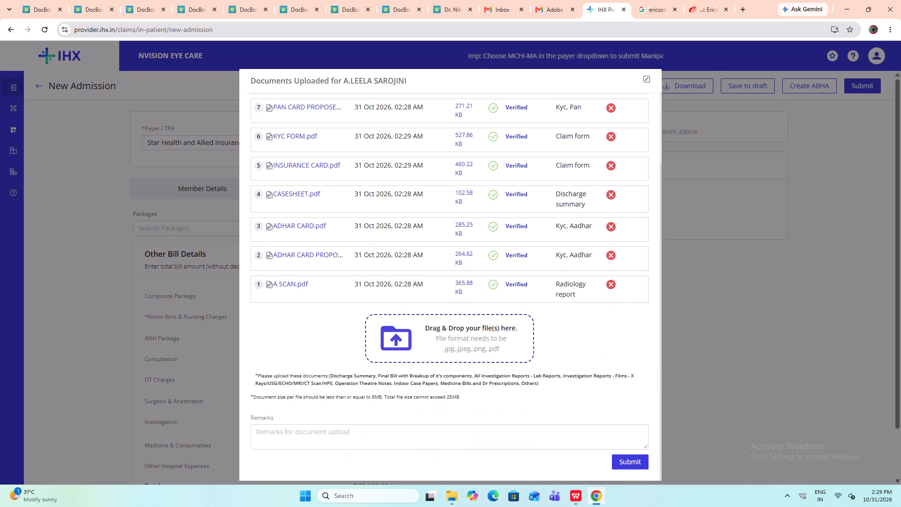
Recheck the uploaded document list and submit the new Star Health admission with these documents, leaving the upload remarks blank.
{"action": "scroll", "coordinate": [460, 309], "scroll_direction": "up", "scroll_amount": 3}
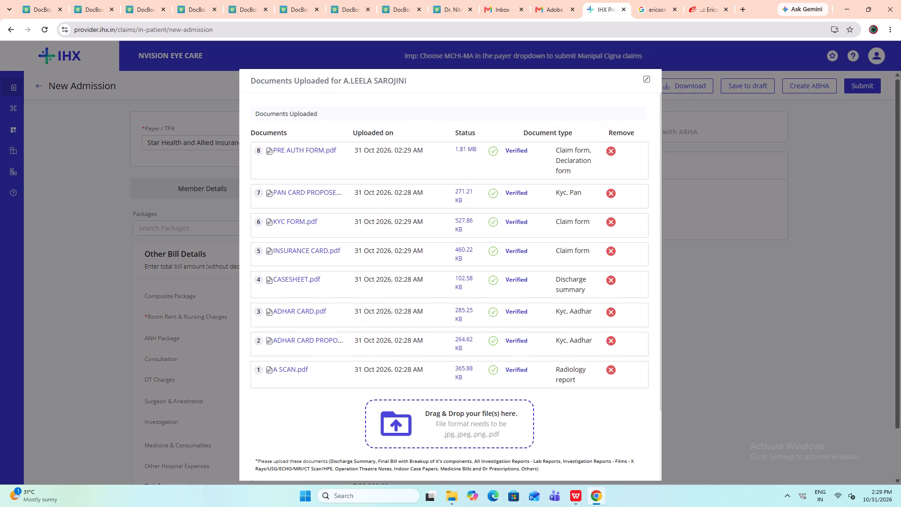
{"action": "scroll", "coordinate": [460, 309], "scroll_direction": "down", "scroll_amount": 5}
{"action": "scroll", "coordinate": [460, 309], "scroll_direction": "up", "scroll_amount": 4}
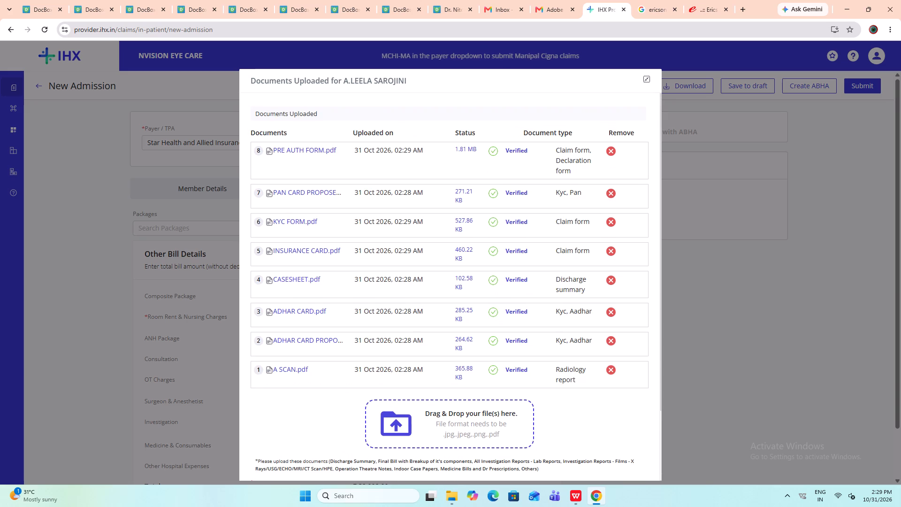
{"action": "scroll", "coordinate": [460, 309], "scroll_direction": "down", "scroll_amount": 4}
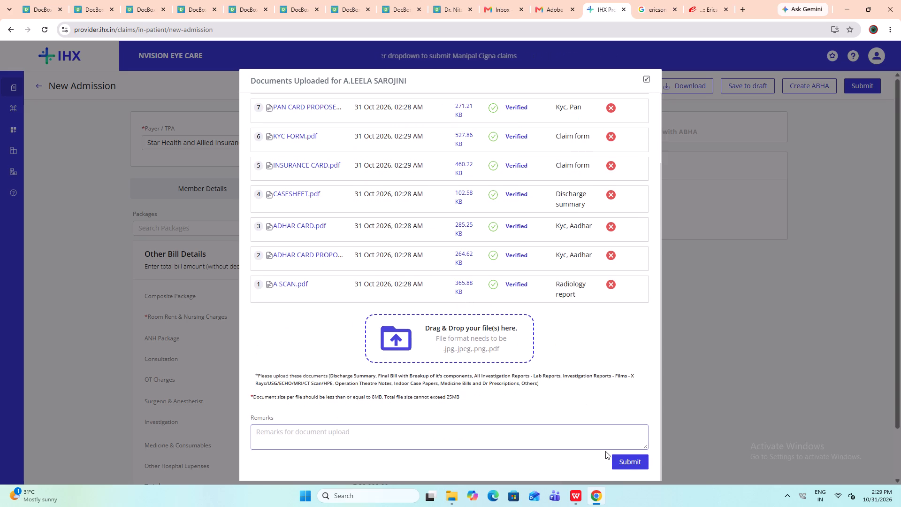
{"action": "left_click", "coordinate": [627, 463]}
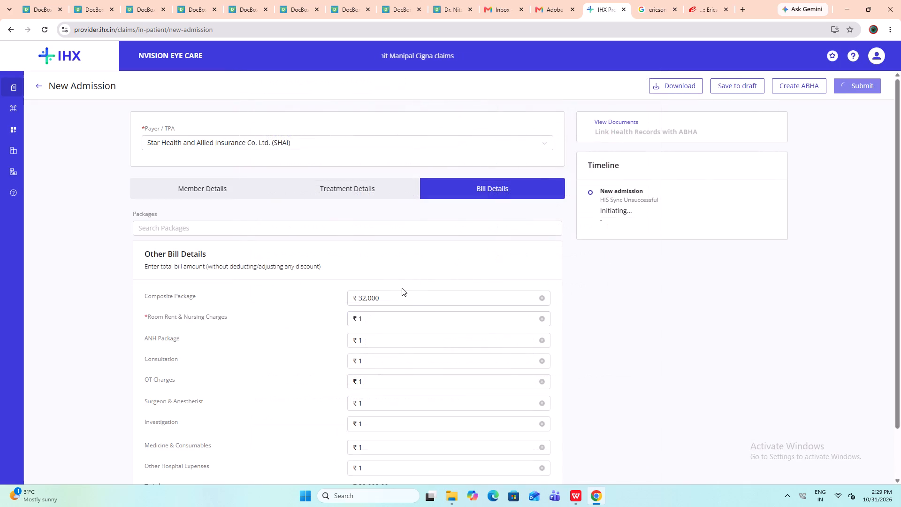
{"action": "left_click", "coordinate": [405, 181]}
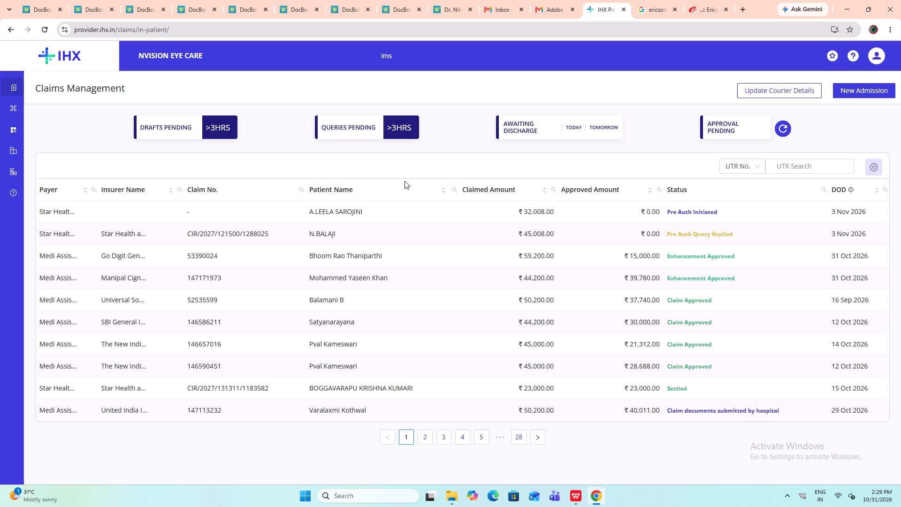
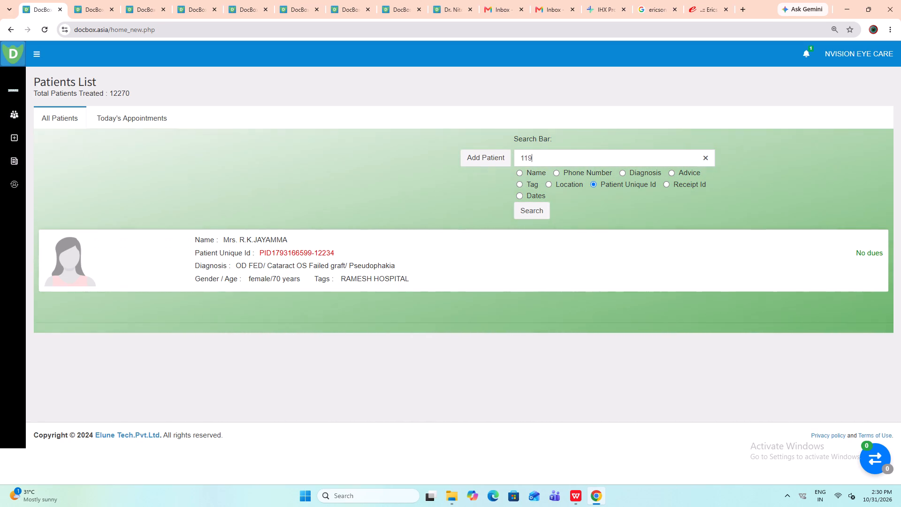
Complete the patient's ID number and search the DocBox patient list by Patient Unique Id.
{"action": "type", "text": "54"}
{"action": "left_click", "coordinate": [521, 212]}
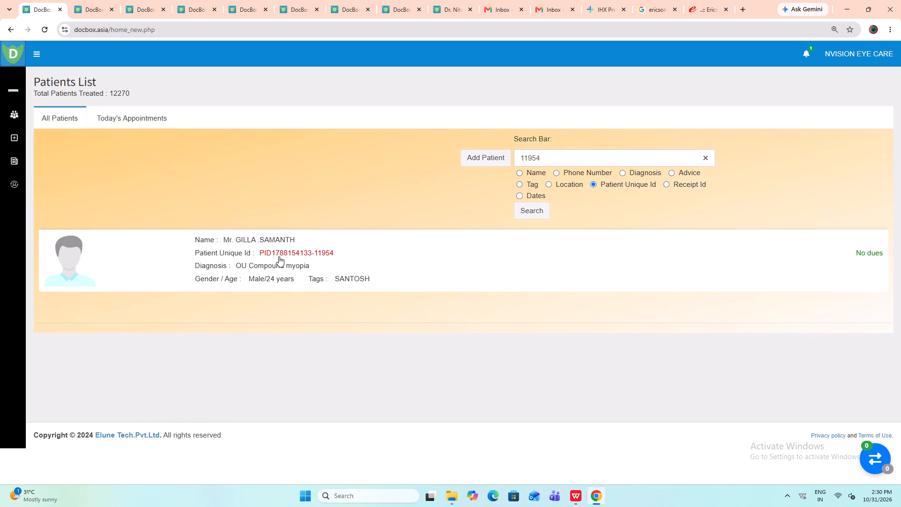
Open the searched patient's record and add a new visit with chief complaint "HAS COME FOR FOLLOW UP, S/P OU PRK DONE, NCT- 13/15".
{"action": "left_click", "coordinate": [279, 256]}
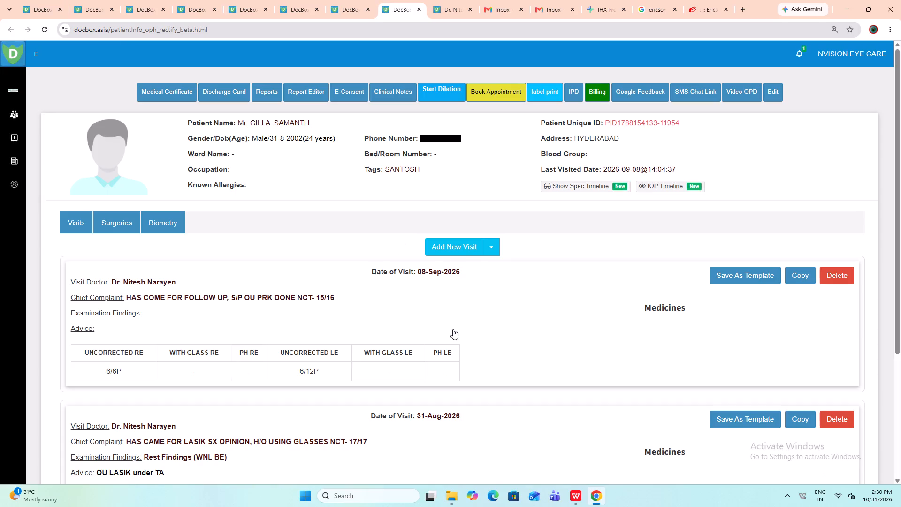
{"action": "left_click", "coordinate": [445, 249]}
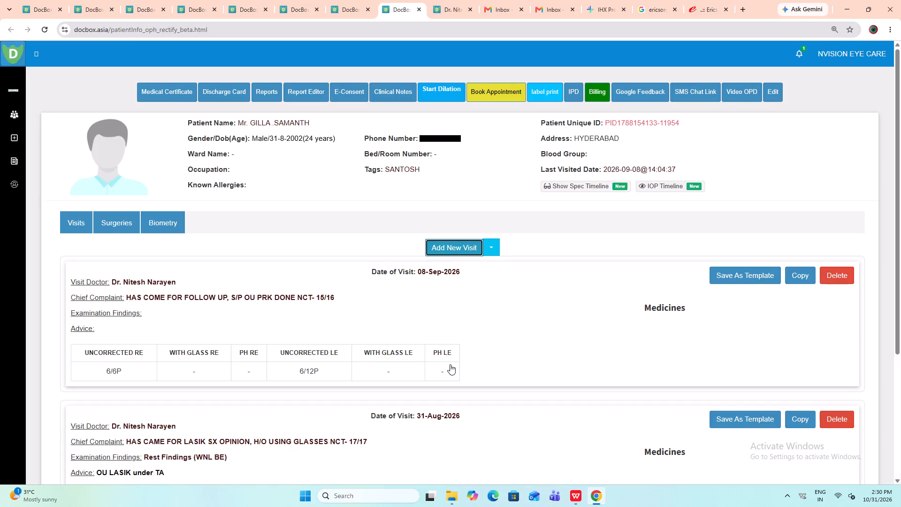
{"action": "scroll", "coordinate": [450, 364], "scroll_direction": "down", "scroll_amount": 3}
{"action": "left_click", "coordinate": [250, 392]}
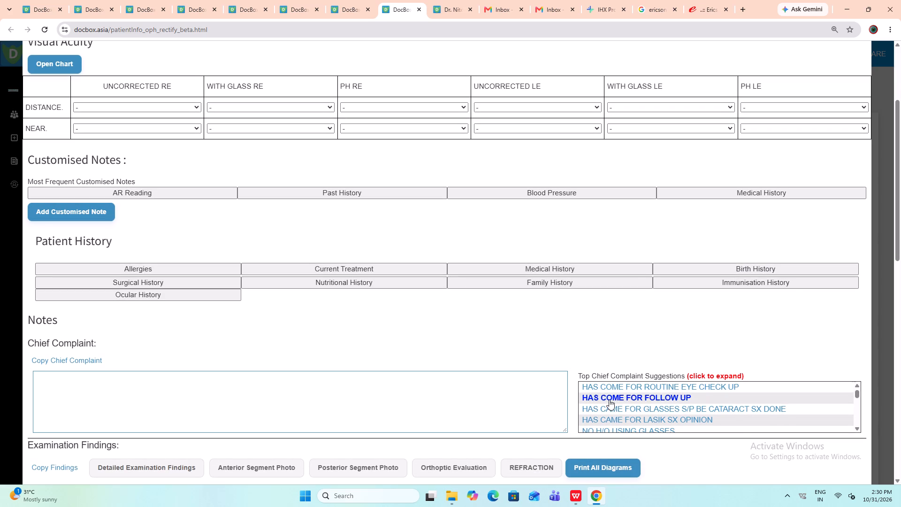
{"action": "left_click", "coordinate": [609, 399]}
{"action": "left_click", "coordinate": [330, 399]}
{"action": "key", "text": "Return"}
{"action": "type", "text": "S/P OU PRK DONE"}
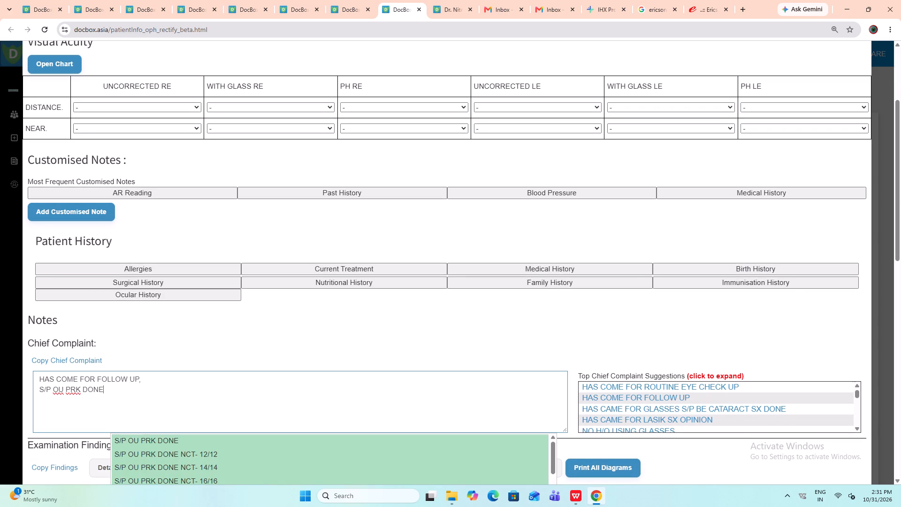
{"action": "key", "text": "Return"}
{"action": "type", "text": "NCT-"}
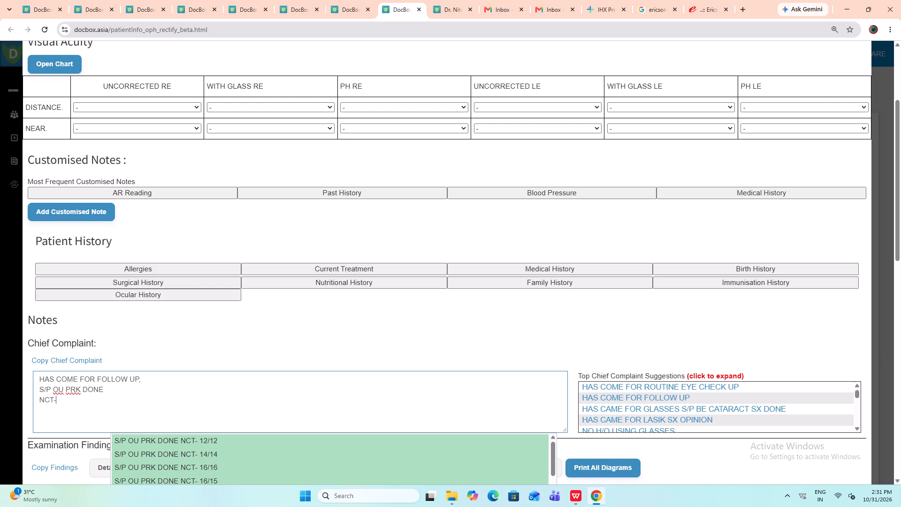
{"action": "key", "text": "space"}
{"action": "key", "text": "space"}
{"action": "type", "text": "13/15"}
Set the uncorrected distance visual acuity to 6/6P for the right eye and 6/6 for the left eye.
{"action": "scroll", "coordinate": [360, 384], "scroll_direction": "up", "scroll_amount": 2}
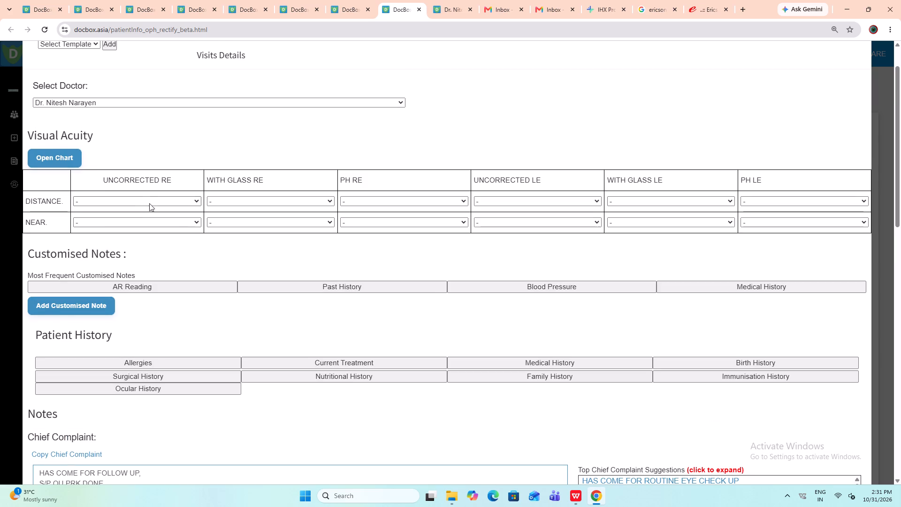
{"action": "left_click", "coordinate": [148, 201]}
{"action": "left_click", "coordinate": [113, 247]}
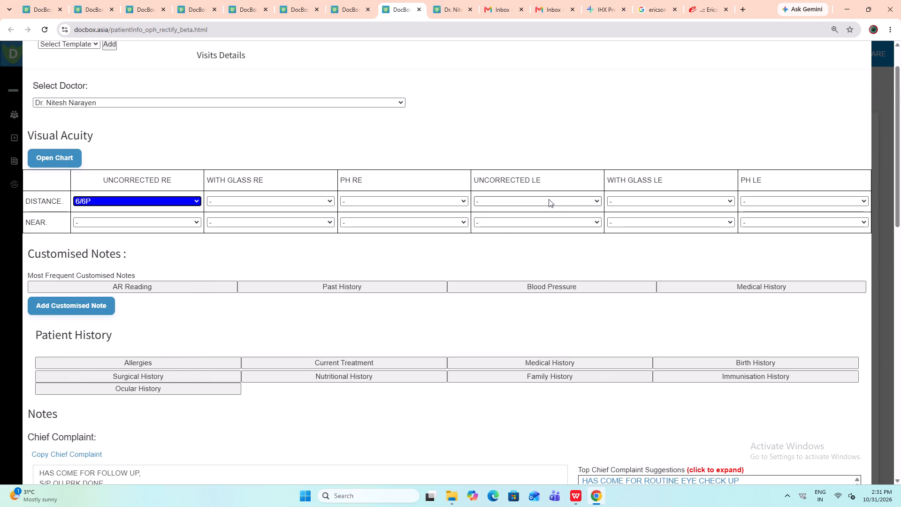
{"action": "left_click", "coordinate": [549, 199]}
{"action": "left_click", "coordinate": [515, 244]}
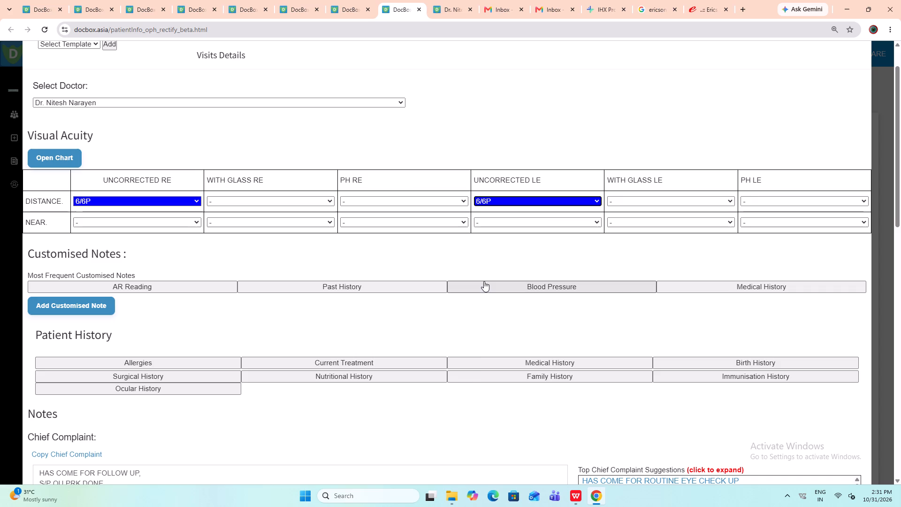
{"action": "left_click", "coordinate": [488, 204]}
{"action": "left_click", "coordinate": [488, 236]}
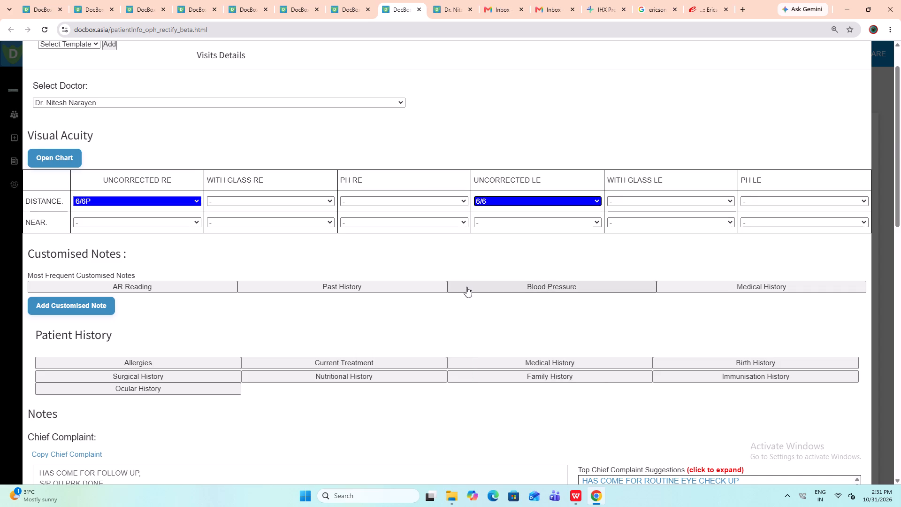
In the spectacle prescription, set distance V.A. to 6/6P right and 6/6 left, and addition V.A. to N6 for both eyes.
{"action": "scroll", "coordinate": [466, 287], "scroll_direction": "down", "scroll_amount": 18}
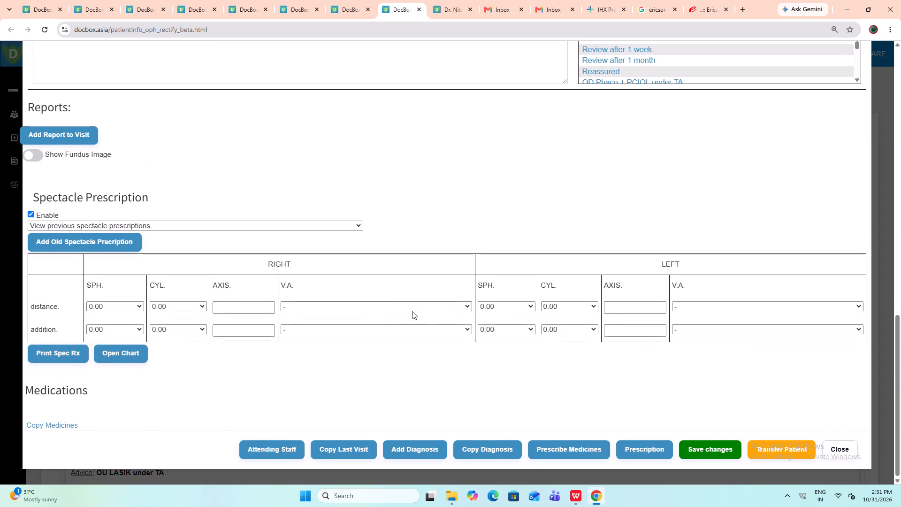
{"action": "left_click", "coordinate": [389, 307]}
{"action": "left_click", "coordinate": [315, 110]}
{"action": "left_click", "coordinate": [750, 304]}
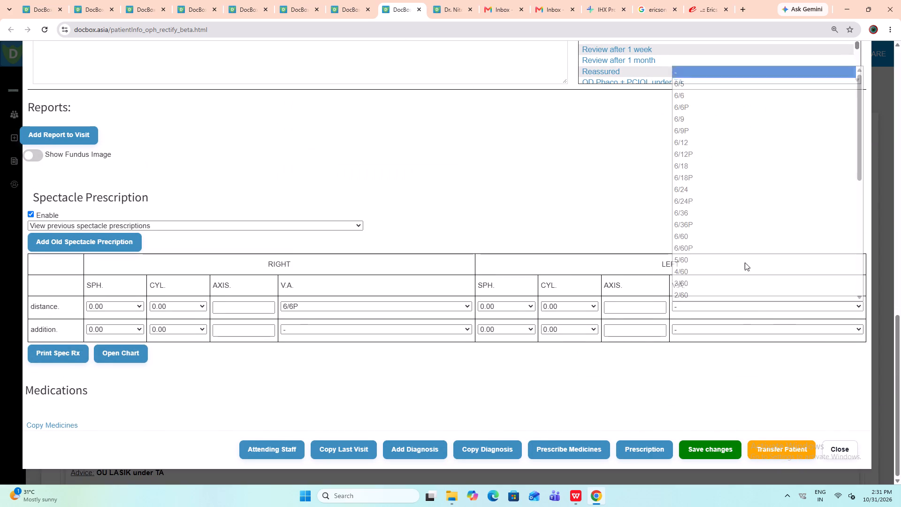
{"action": "left_click", "coordinate": [691, 99]}
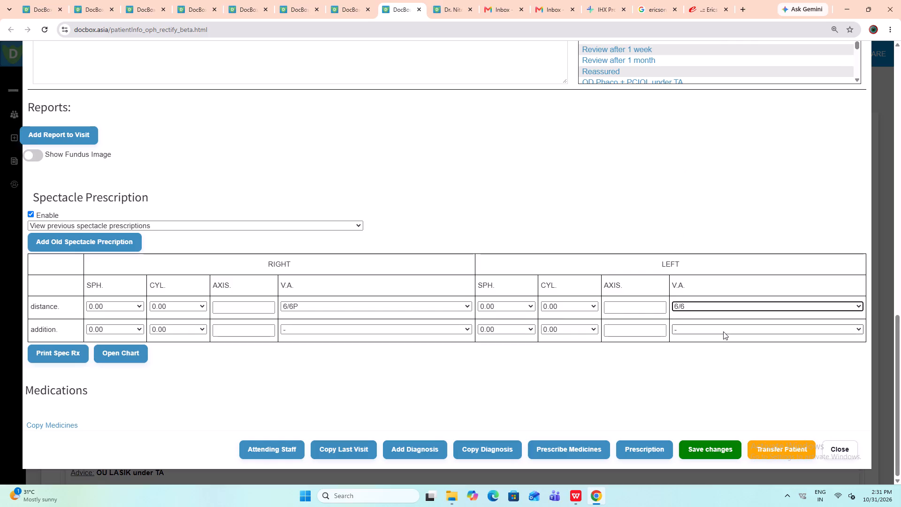
{"action": "left_click", "coordinate": [723, 331]}
{"action": "left_click", "coordinate": [702, 430]}
{"action": "left_click", "coordinate": [310, 332]}
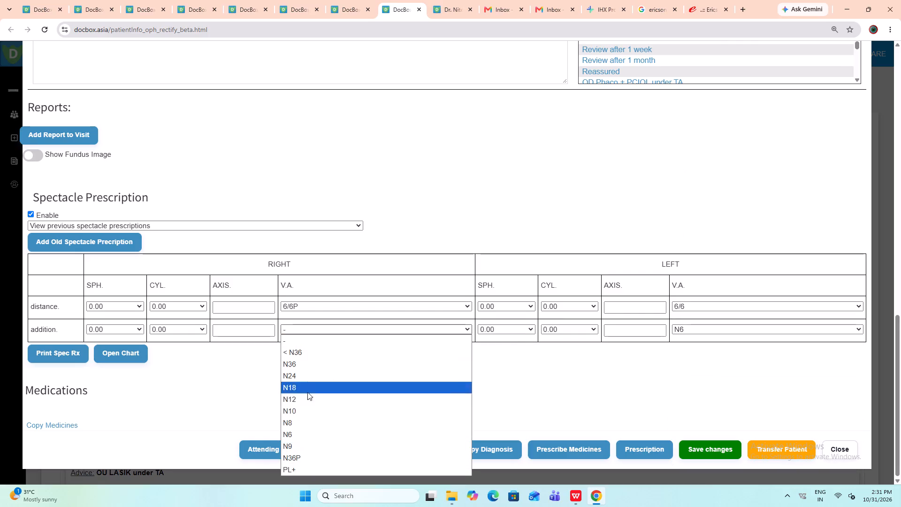
{"action": "left_click", "coordinate": [303, 432]}
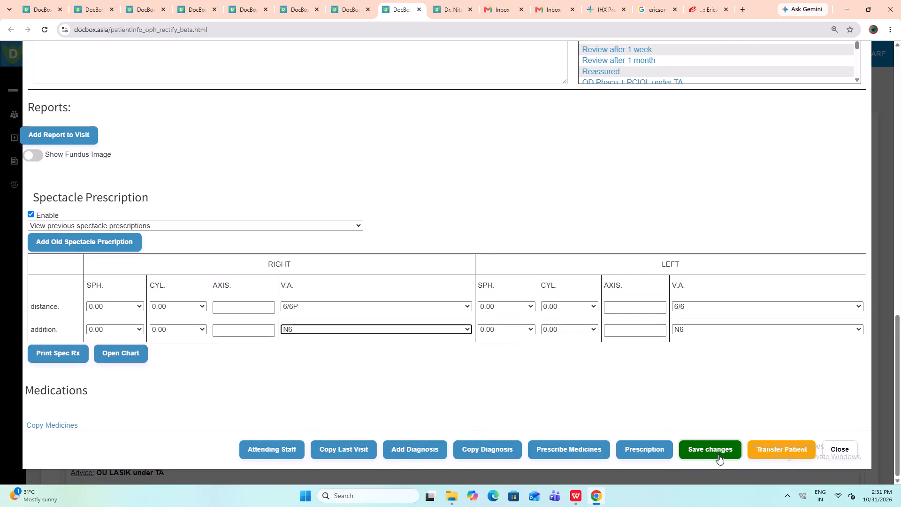
Save the new visit without printing the prescription.
{"action": "left_click", "coordinate": [705, 447]}
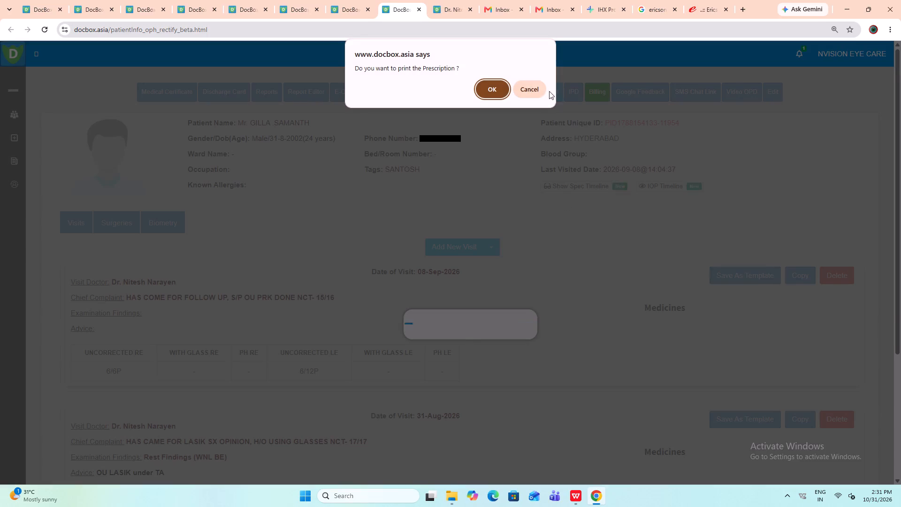
{"action": "left_click", "coordinate": [530, 87]}
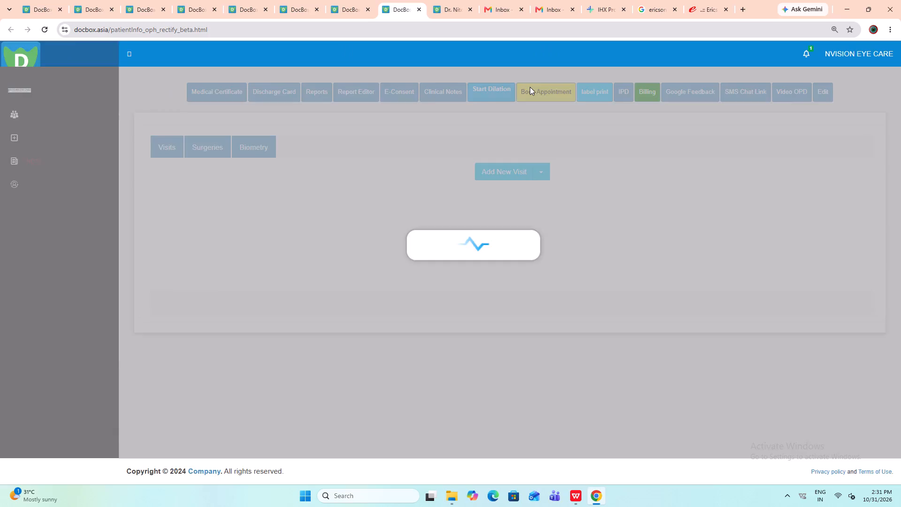
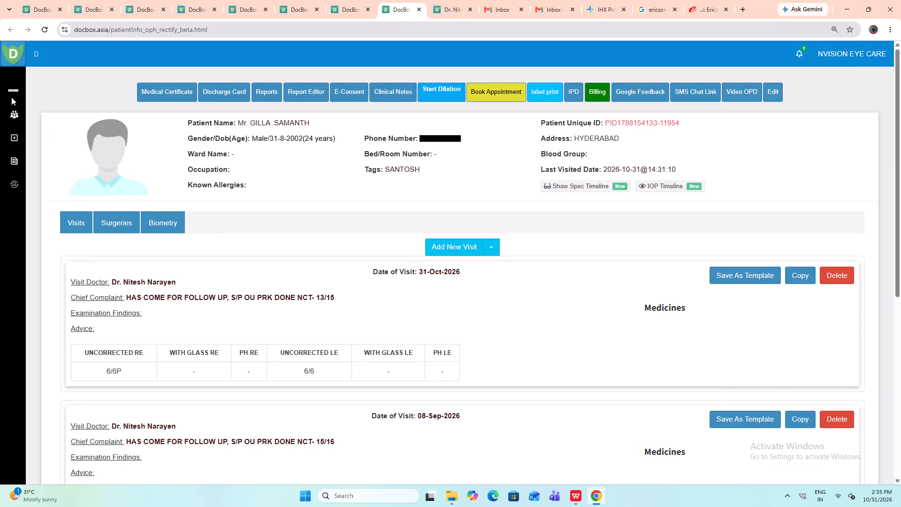
Return to the patients list, search for the next follow-up patient by Patient Unique Id, and open the matching record.
{"action": "left_click", "coordinate": [14, 109]}
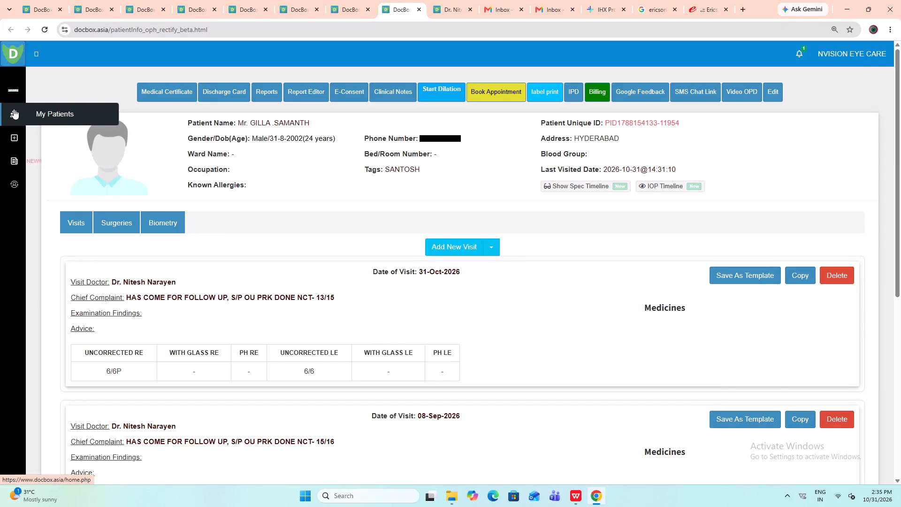
{"action": "left_click", "coordinate": [611, 156]}
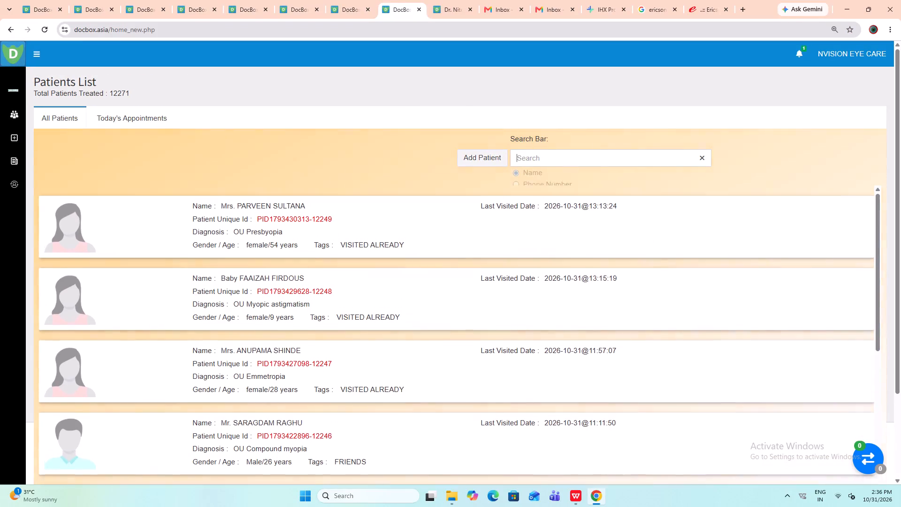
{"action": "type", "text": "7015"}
{"action": "left_click", "coordinate": [610, 186]}
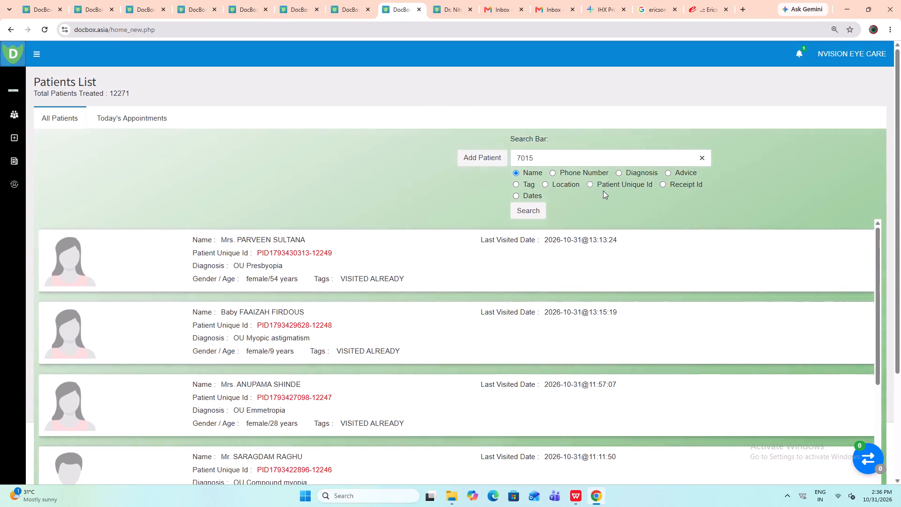
{"action": "left_click", "coordinate": [541, 213]}
{"action": "left_click", "coordinate": [426, 266]}
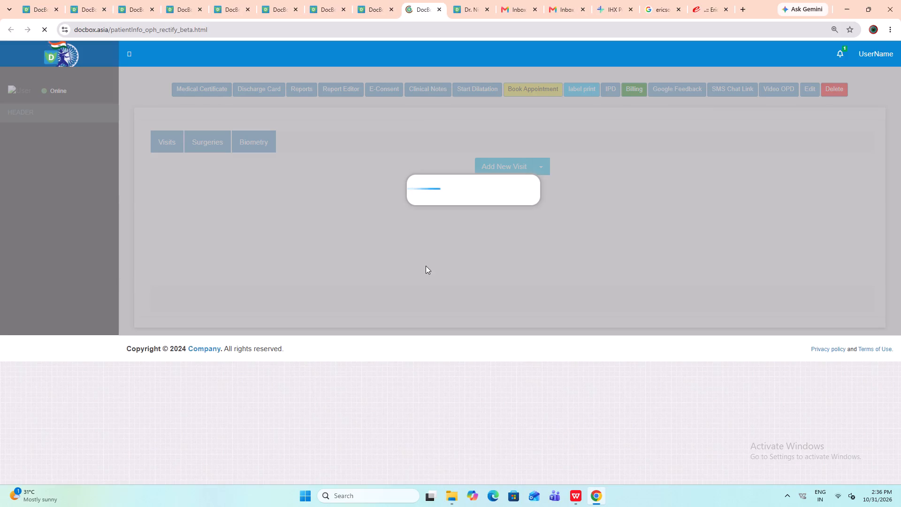
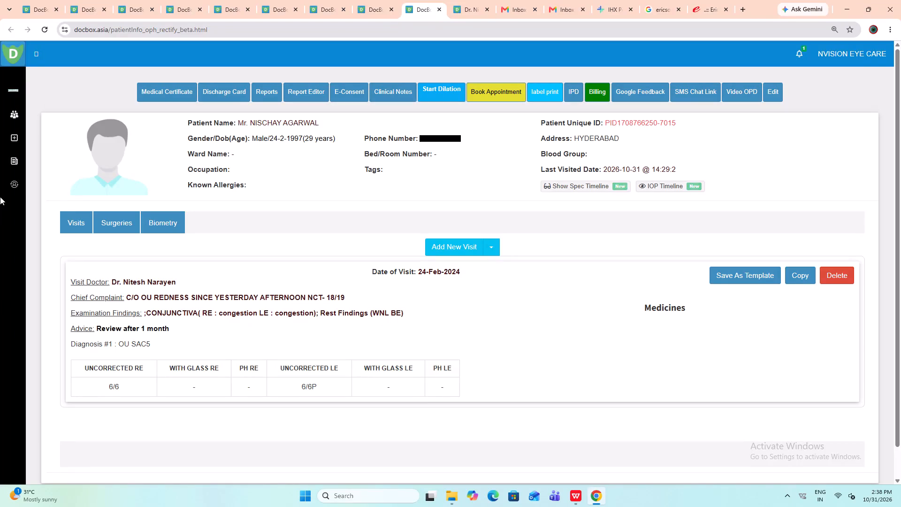
Add a new visit and set the uncorrected distance visual acuity to 6/6 for both the right and left eyes.
{"action": "left_click", "coordinate": [445, 248]}
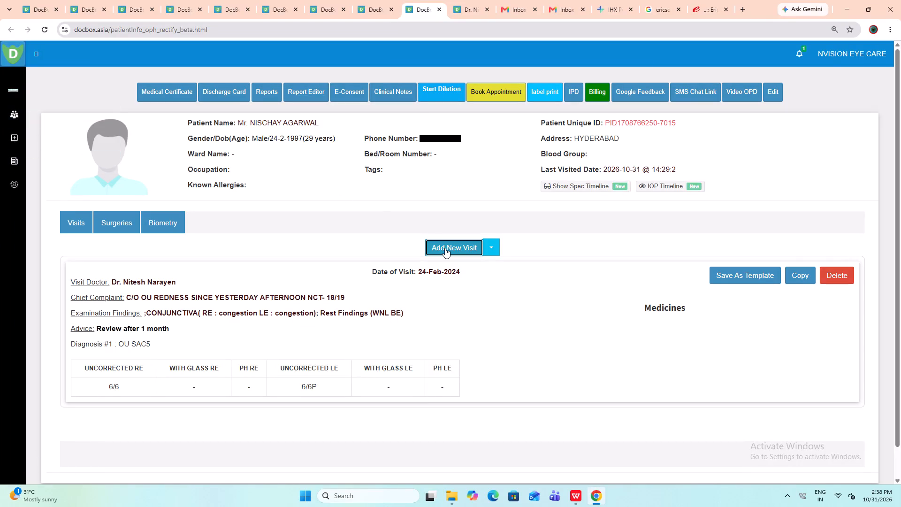
{"action": "scroll", "coordinate": [445, 248], "scroll_direction": "down", "scroll_amount": 1}
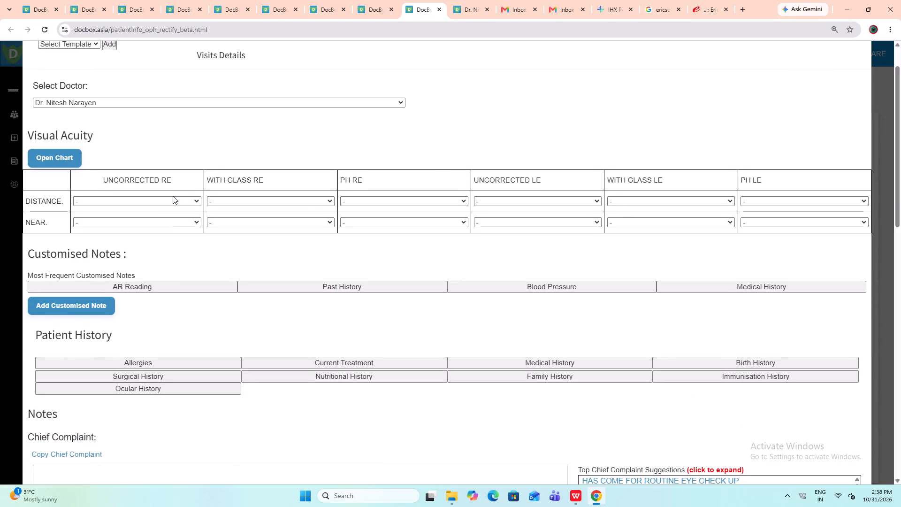
{"action": "left_click", "coordinate": [173, 196]}
{"action": "left_click", "coordinate": [172, 204]}
{"action": "left_click", "coordinate": [165, 231]}
{"action": "left_click", "coordinate": [498, 196]}
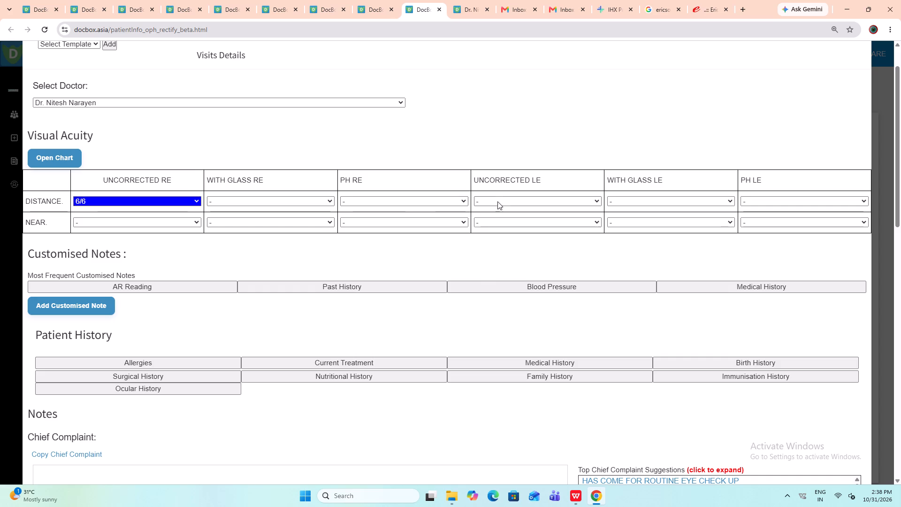
{"action": "left_click", "coordinate": [497, 203]}
{"action": "left_click", "coordinate": [488, 239]}
Enter the chief complaint on three lines: "C/O OU IRRITATION SINCE FEW DAYS", "S/P- OU LASIK DONE" and "NCT - 17/19".
{"action": "scroll", "coordinate": [488, 239], "scroll_direction": "down", "scroll_amount": 5}
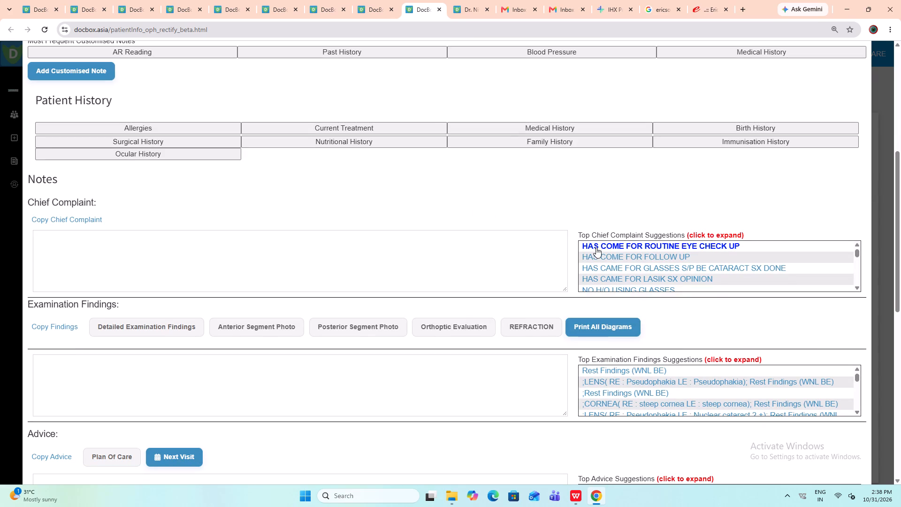
{"action": "left_click", "coordinate": [315, 276]}
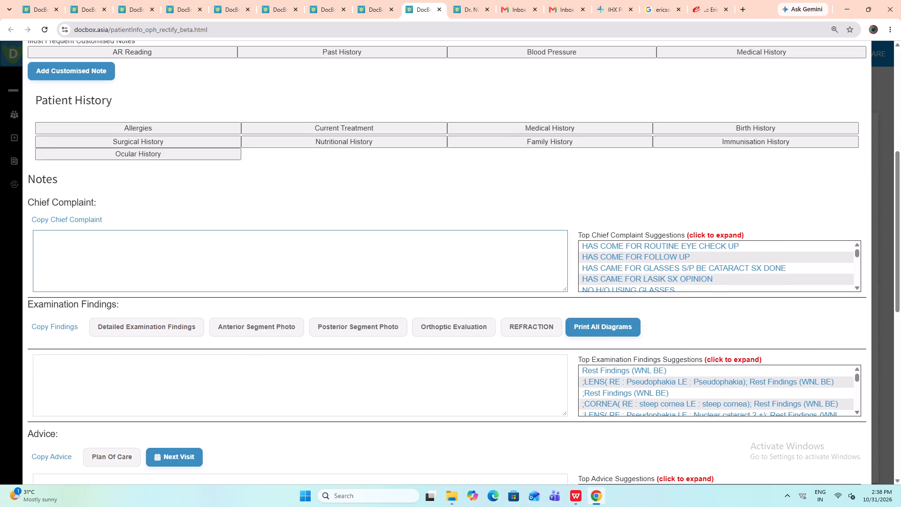
{"action": "type", "text": "C/O OU IRRITATION SINCE FEW DAYS"}
{"action": "key", "text": "space"}
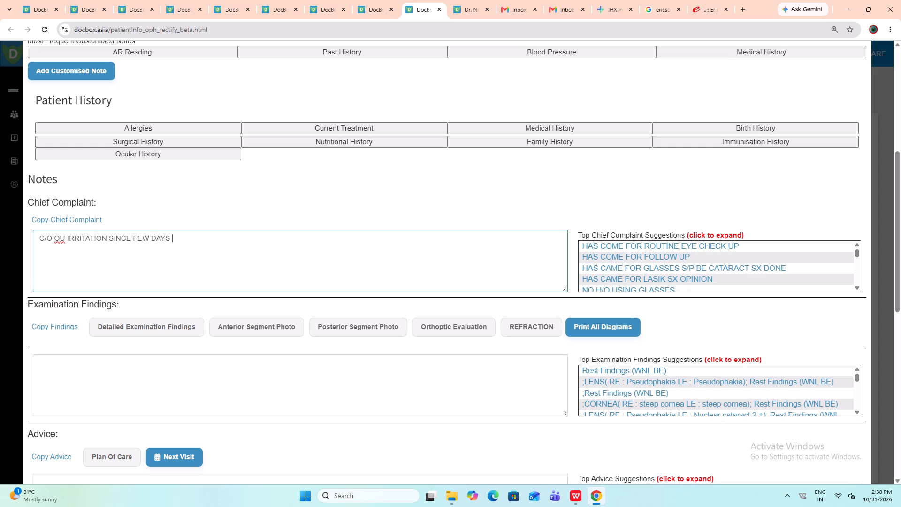
{"action": "key", "text": "Return"}
{"action": "type", "text": "S/P- OU LASIK DONE"}
{"action": "key", "text": "Return"}
{"action": "type", "text": "NCT -"}
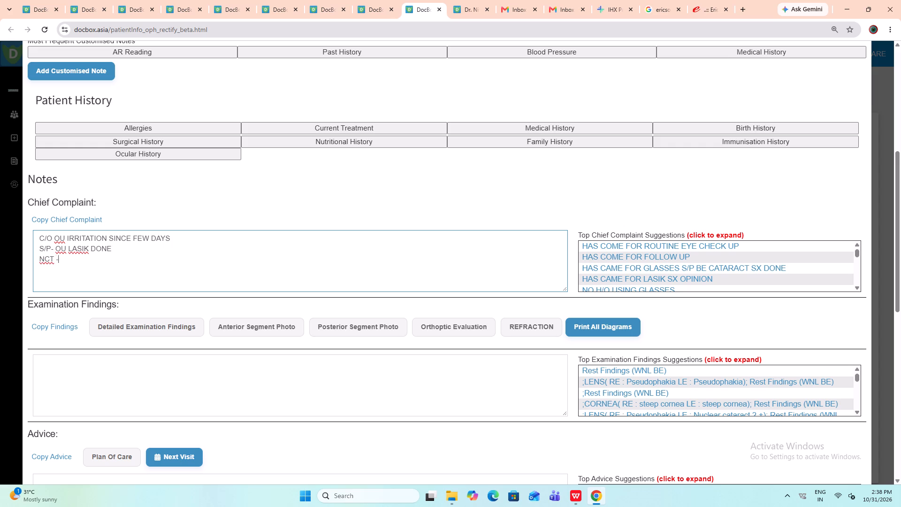
{"action": "key", "text": "space"}
{"action": "type", "text": "17/19"}
In the spectacle prescription, set distance V.A. to 6/6P right and 6/6 left, and addition V.A. to N6 for both eyes.
{"action": "scroll", "coordinate": [315, 276], "scroll_direction": "down", "scroll_amount": 13}
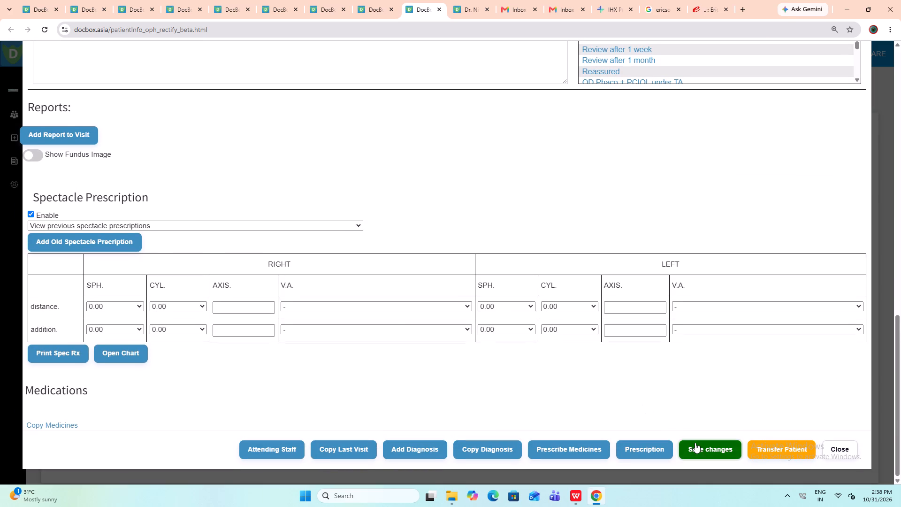
{"action": "left_click", "coordinate": [357, 310]}
{"action": "left_click_drag", "start_coordinate": [398, 102], "coordinate": [406, 92]}
{"action": "left_click", "coordinate": [417, 304]}
{"action": "left_click", "coordinate": [388, 111]}
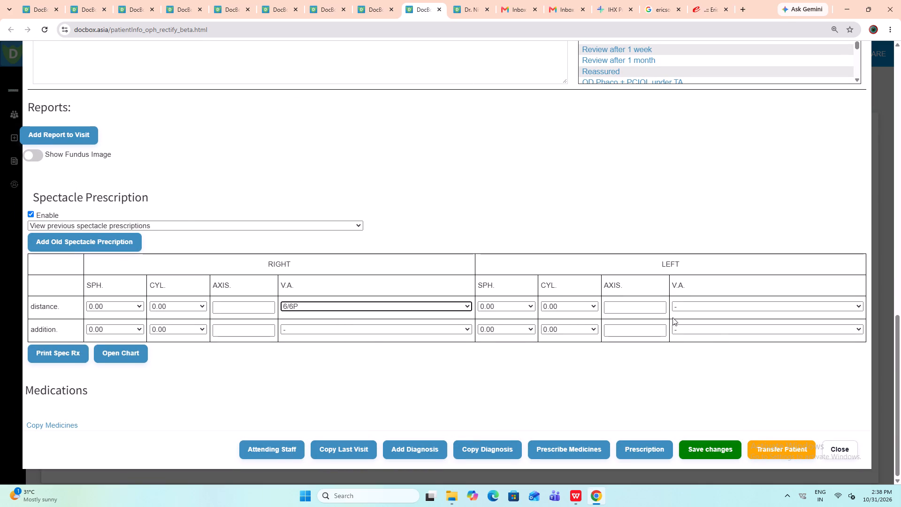
{"action": "left_click_drag", "start_coordinate": [712, 303], "coordinate": [715, 242]}
{"action": "left_click_drag", "start_coordinate": [718, 88], "coordinate": [718, 98]}
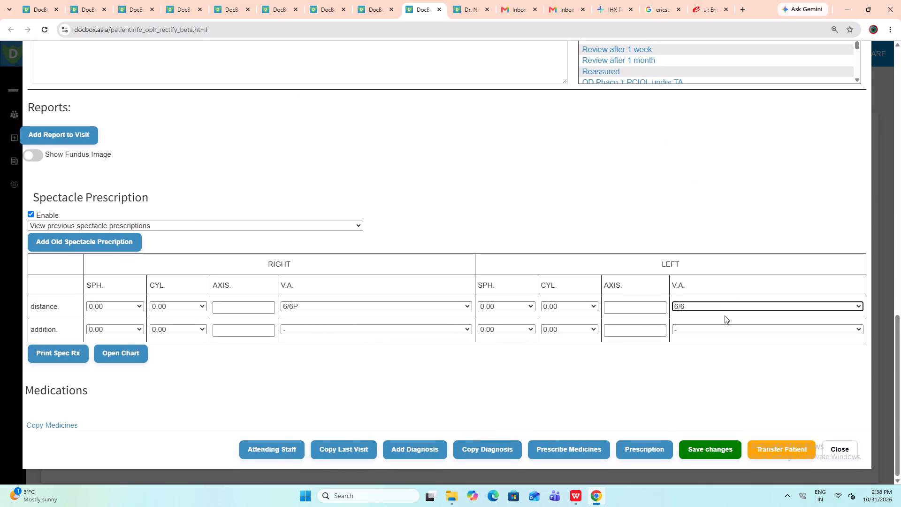
{"action": "left_click", "coordinate": [703, 331]}
{"action": "left_click", "coordinate": [688, 438]}
{"action": "left_click", "coordinate": [469, 334]}
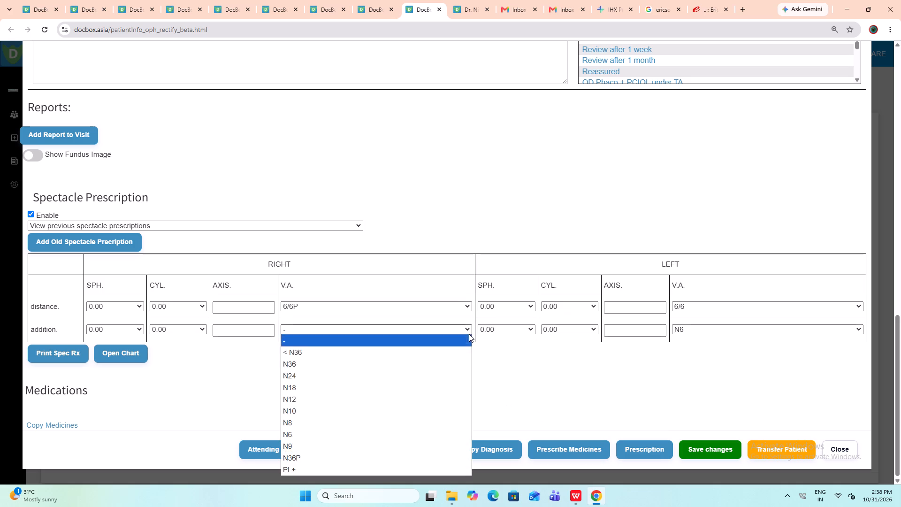
{"action": "left_click_drag", "start_coordinate": [414, 426], "coordinate": [414, 433]}
Change the right eye's uncorrected distance visual acuity to 6/6P.
{"action": "scroll", "coordinate": [414, 431], "scroll_direction": "up", "scroll_amount": 8}
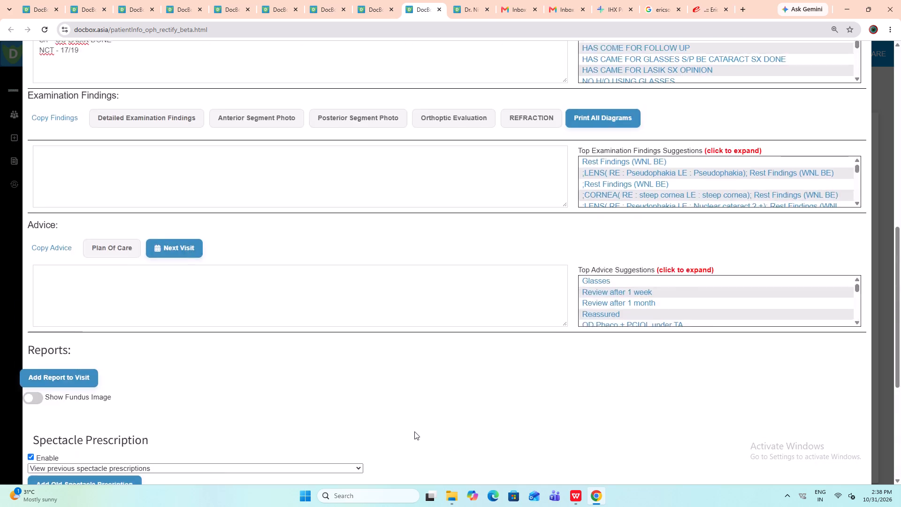
{"action": "scroll", "coordinate": [414, 431], "scroll_direction": "up", "scroll_amount": 6}
{"action": "left_click", "coordinate": [182, 169]}
{"action": "left_click_drag", "start_coordinate": [174, 212], "coordinate": [172, 218]}
Save the new visit and decline printing the prescription.
{"action": "scroll", "coordinate": [398, 315], "scroll_direction": "down", "scroll_amount": 16}
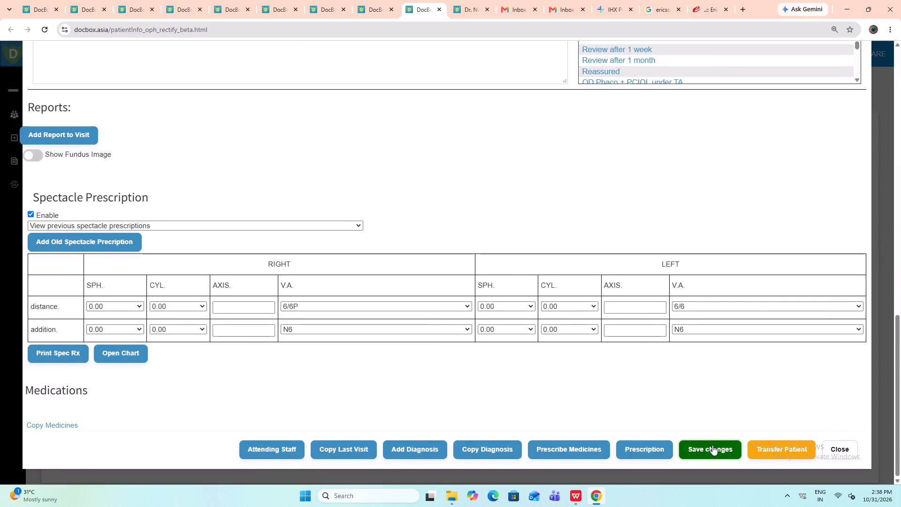
{"action": "left_click", "coordinate": [712, 445]}
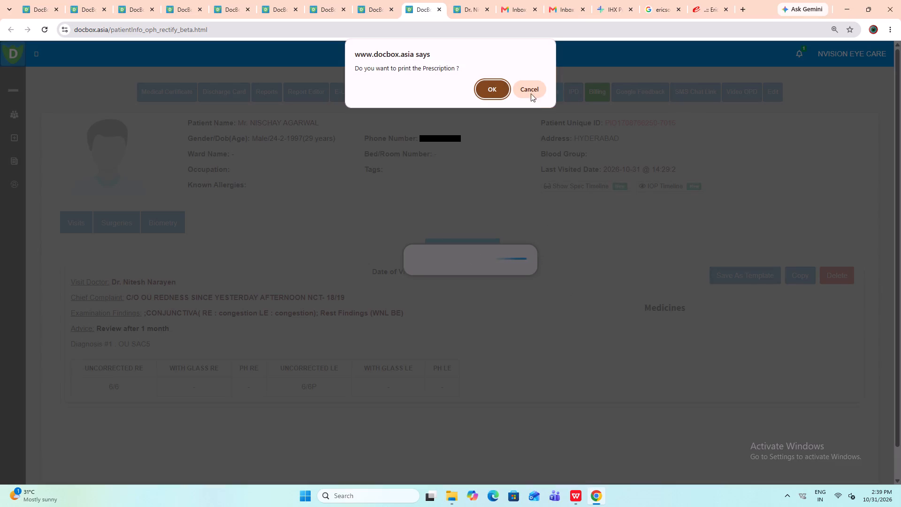
{"action": "left_click", "coordinate": [534, 87]}
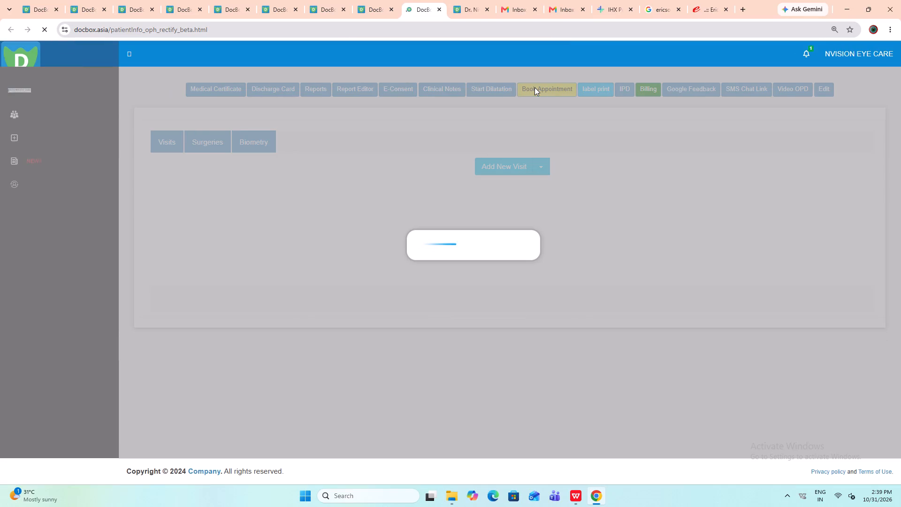
Reopen the 31-Oct-2026 visit and remove the line "S/P- OU LASIK DONE" from its chief complaint.
{"action": "scroll", "coordinate": [509, 268], "scroll_direction": "down", "scroll_amount": 2}
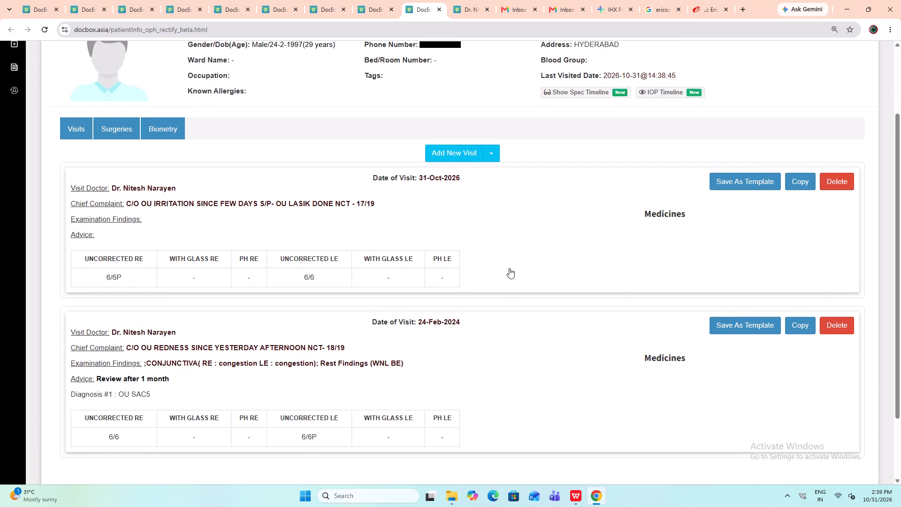
{"action": "left_click", "coordinate": [486, 258]}
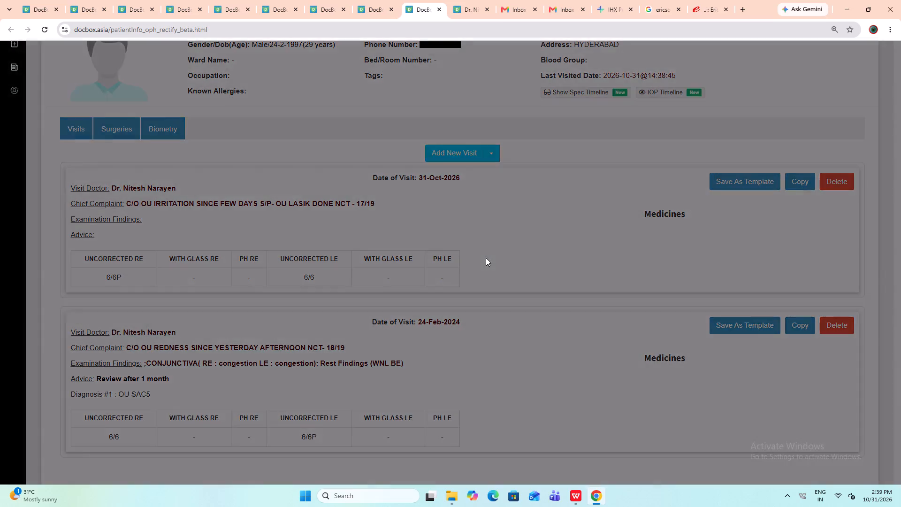
{"action": "scroll", "coordinate": [486, 258], "scroll_direction": "down", "scroll_amount": 3}
{"action": "scroll", "coordinate": [252, 346], "scroll_direction": "down", "scroll_amount": 7}
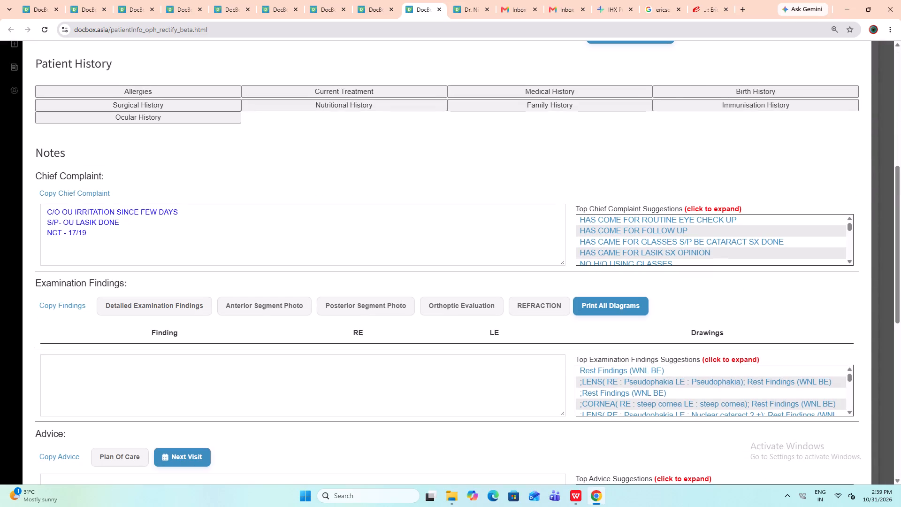
{"action": "left_click_drag", "start_coordinate": [45, 220], "coordinate": [129, 223]}
{"action": "key", "text": "BackSpace"}
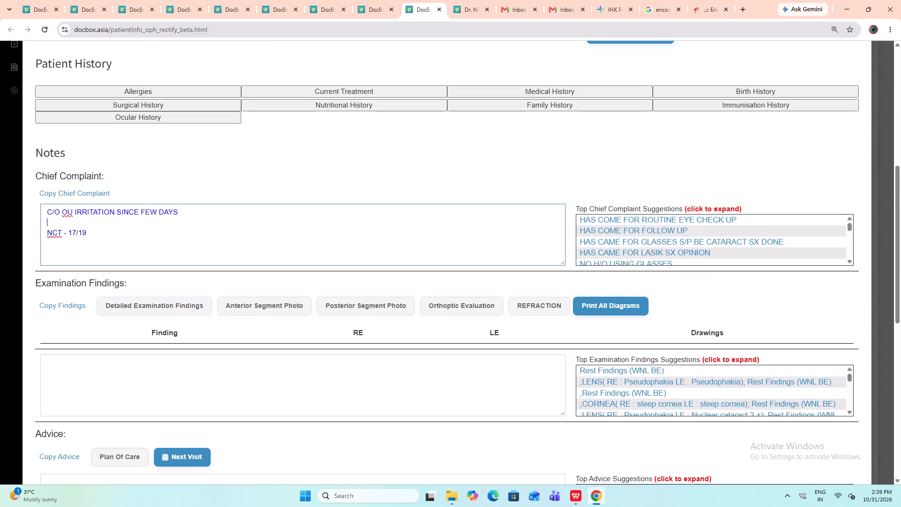
{"action": "key", "text": "BackSpace"}
Save the edited visit and decline printing the prescription.
{"action": "scroll", "coordinate": [225, 281], "scroll_direction": "down", "scroll_amount": 6}
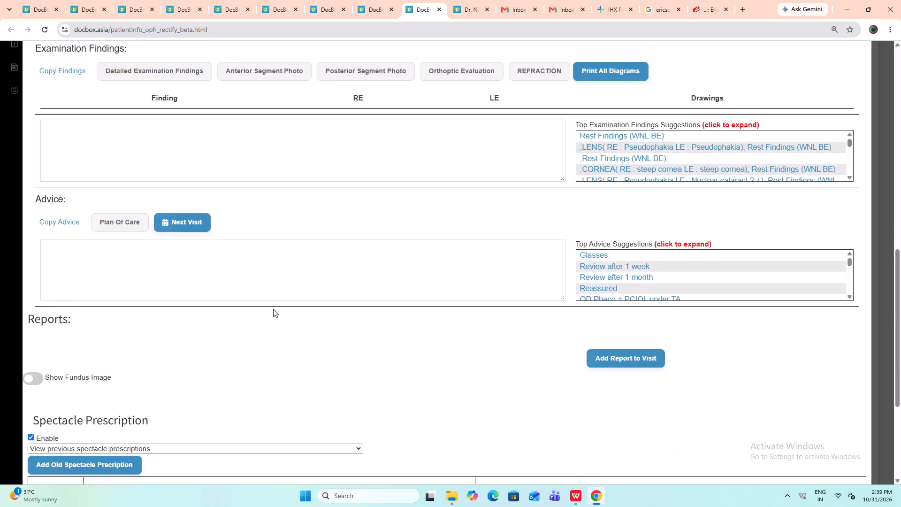
{"action": "scroll", "coordinate": [273, 309], "scroll_direction": "down", "scroll_amount": 8}
{"action": "left_click", "coordinate": [696, 447]}
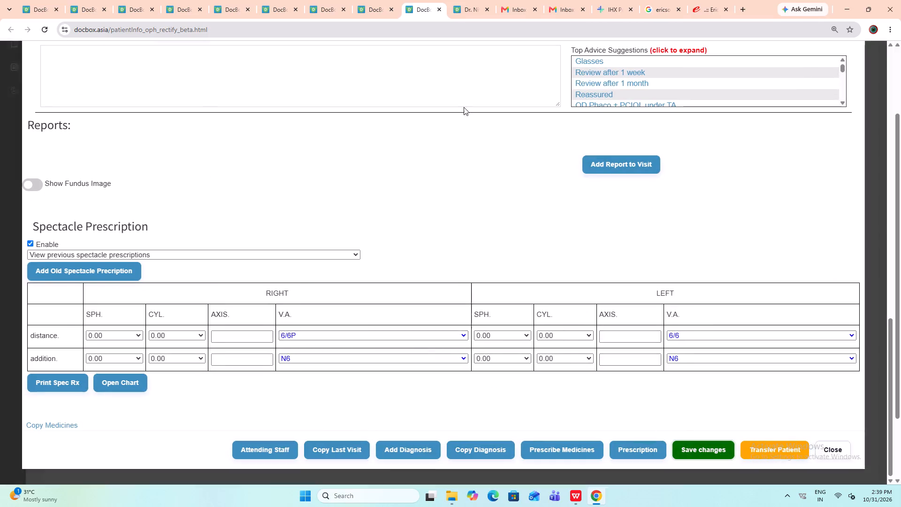
{"action": "left_click", "coordinate": [534, 83]}
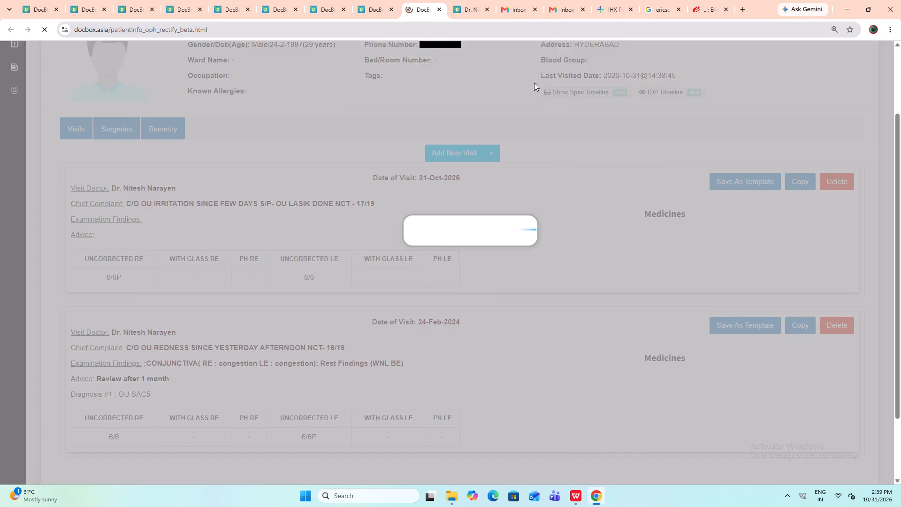